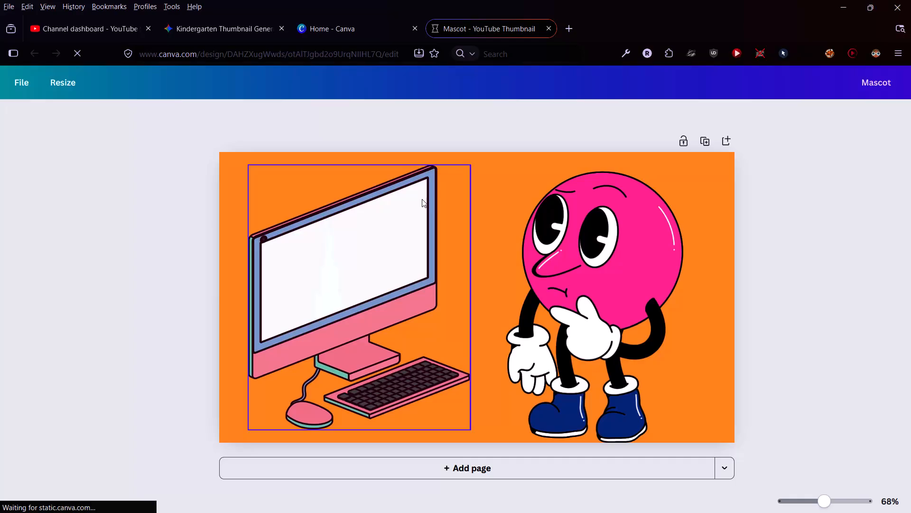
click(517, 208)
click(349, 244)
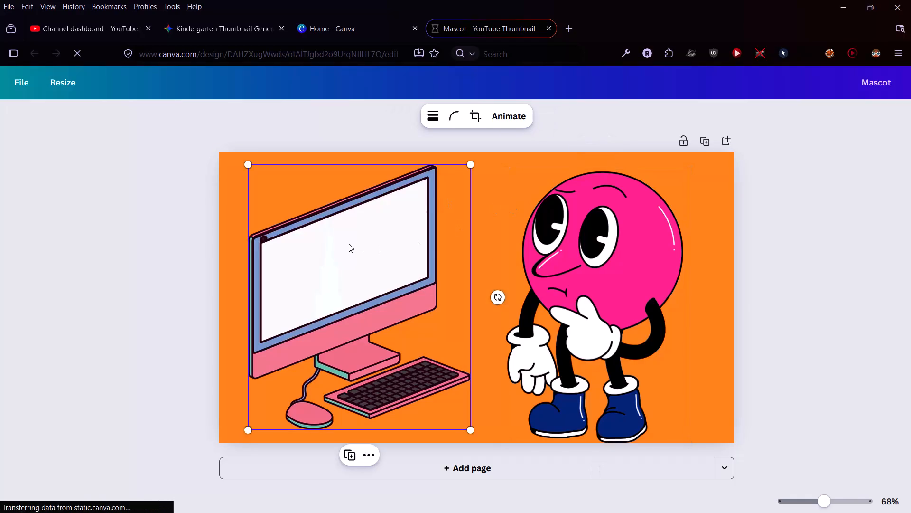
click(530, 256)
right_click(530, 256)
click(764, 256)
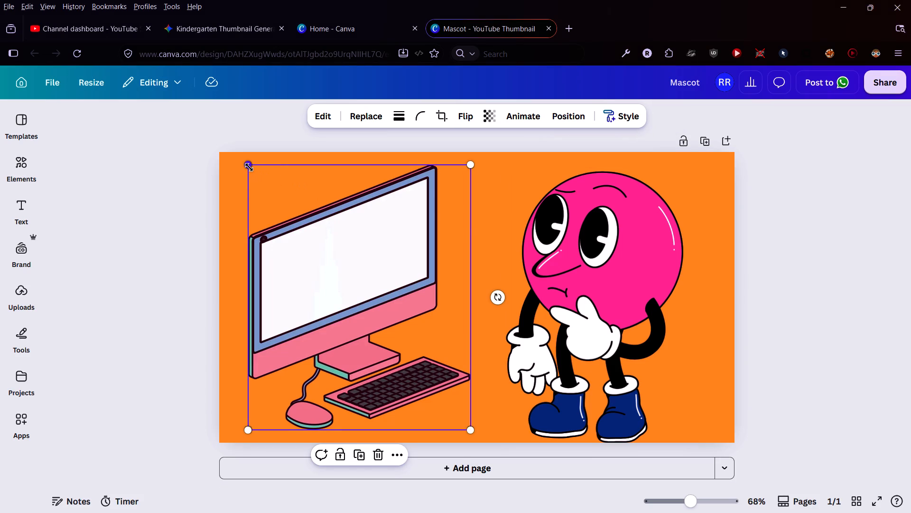
click(548, 250)
right_click(548, 250)
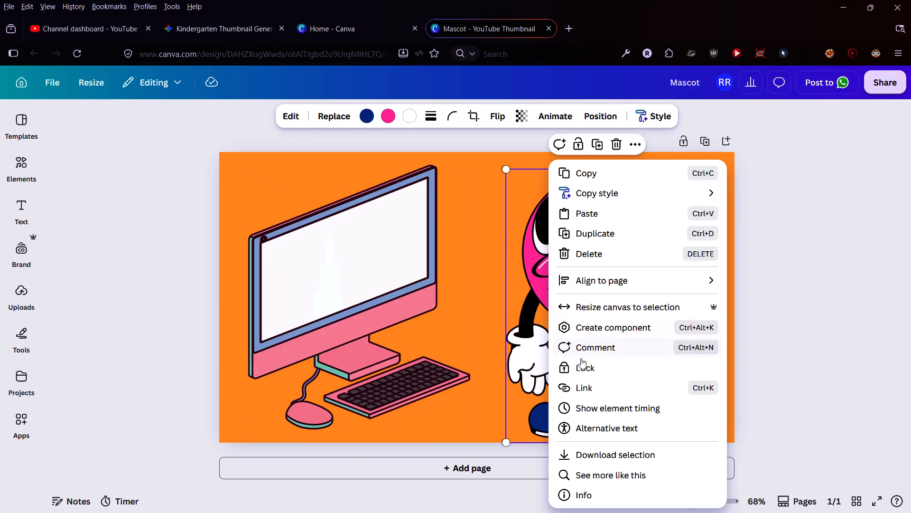
click(596, 475)
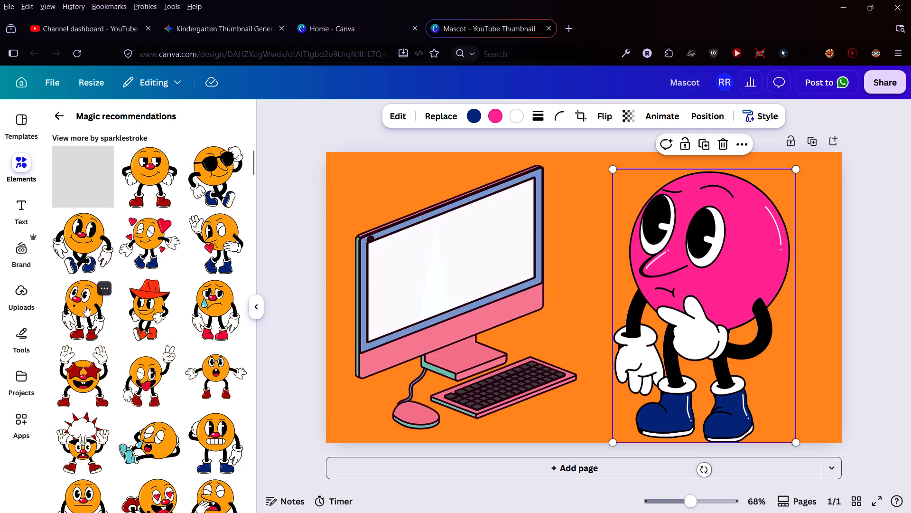
Browse the sparklestroke recommendations for another character pose that suits the thumbnail.
scroll(85, 306, down, 1)
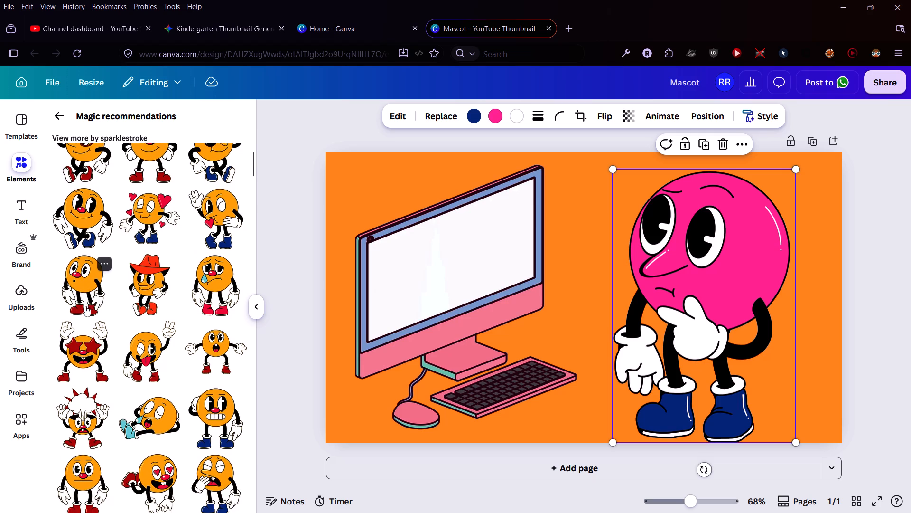
scroll(85, 306, down, 2)
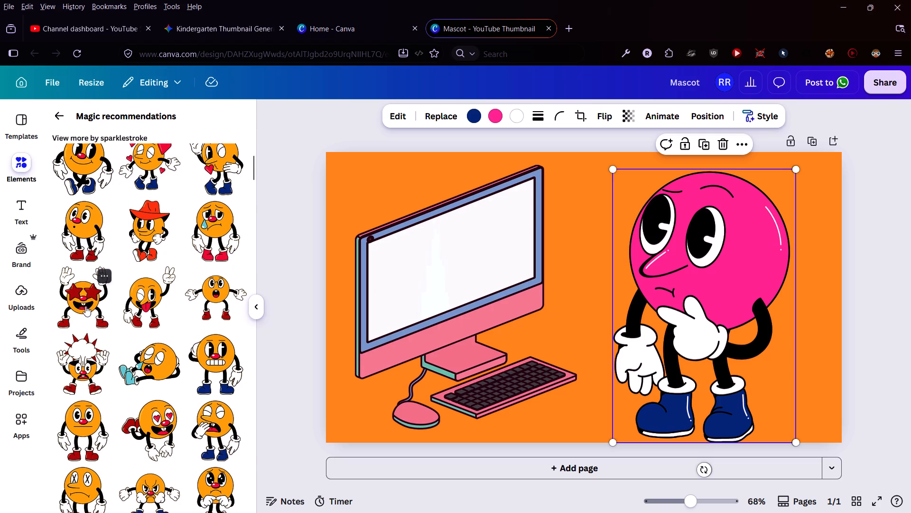
scroll(85, 306, down, 1)
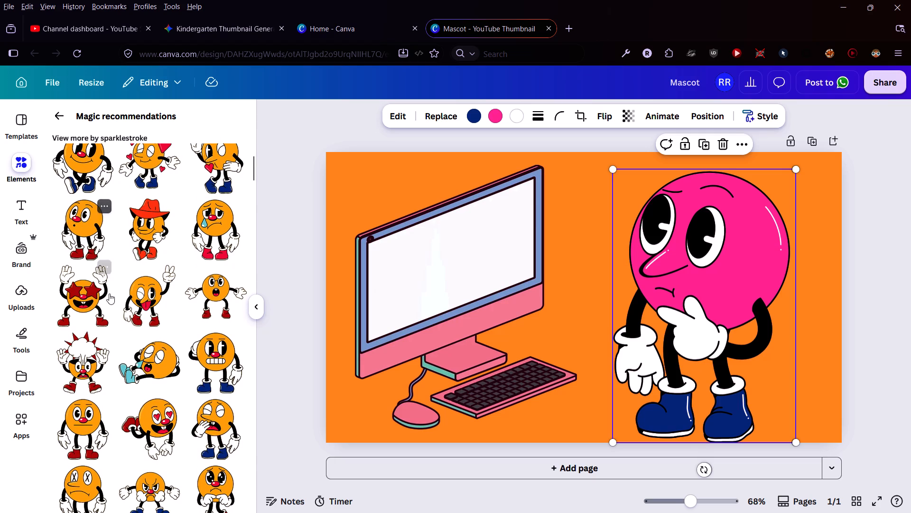
scroll(109, 295, down, 2)
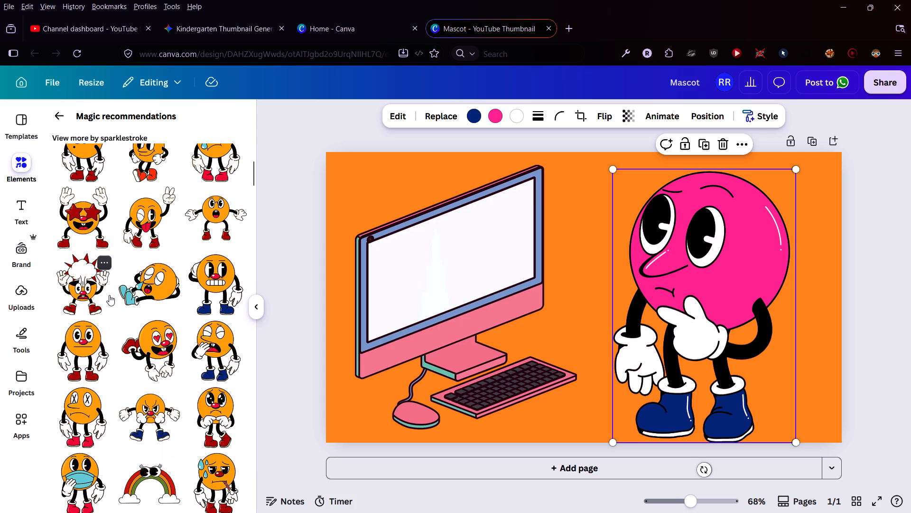
scroll(109, 295, down, 2)
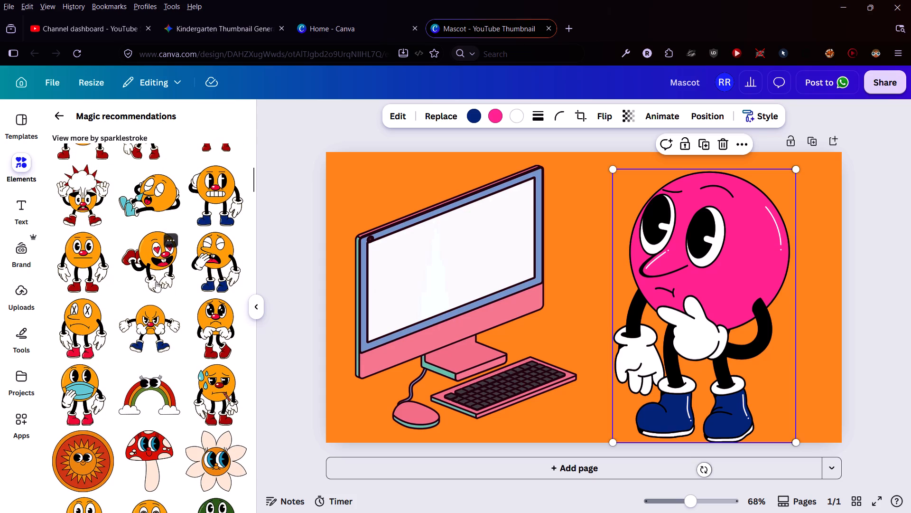
scroll(123, 333, down, 2)
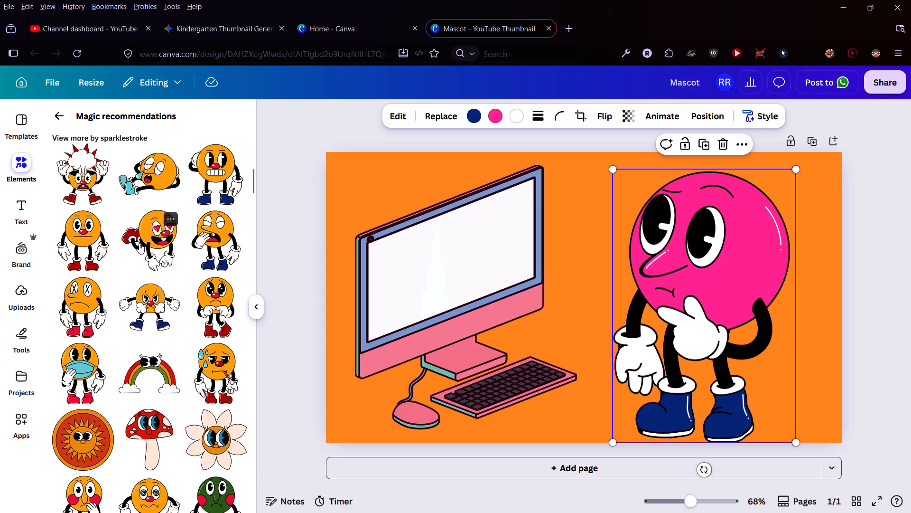
scroll(139, 243, down, 2)
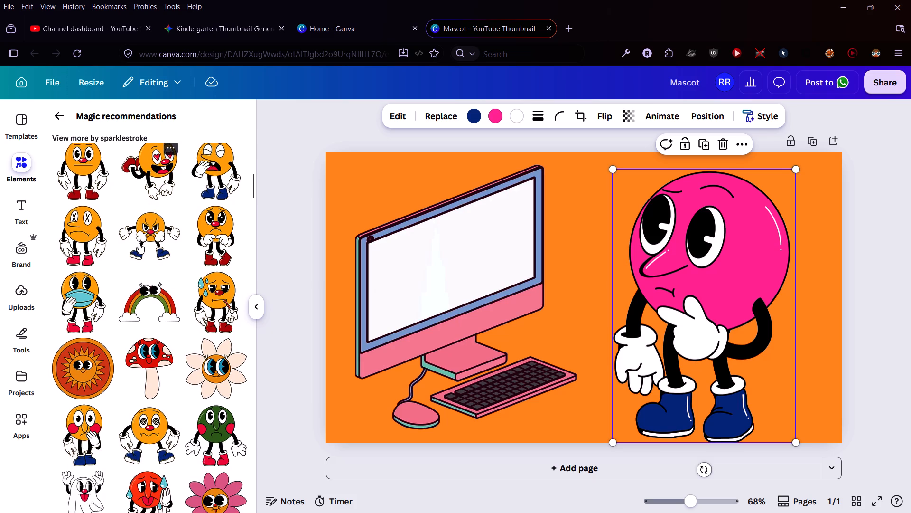
scroll(139, 243, down, 2)
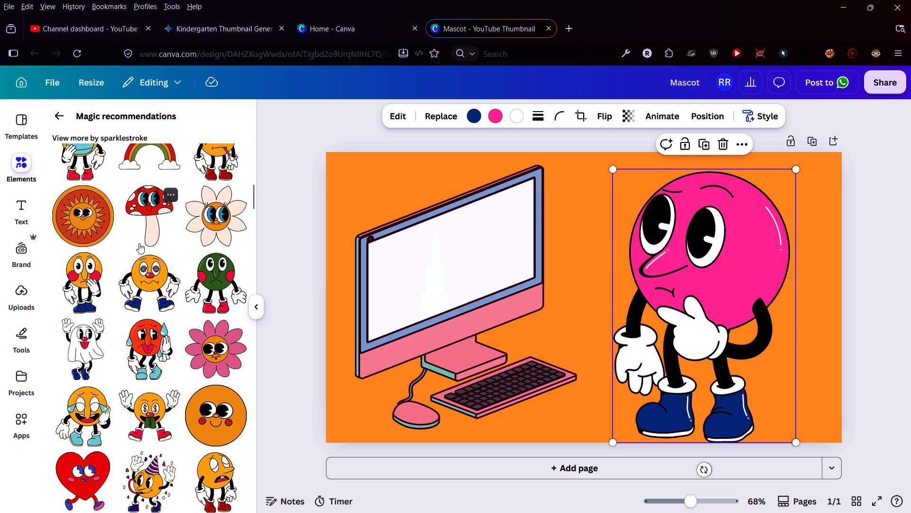
scroll(139, 243, down, 1)
scroll(126, 348, down, 3)
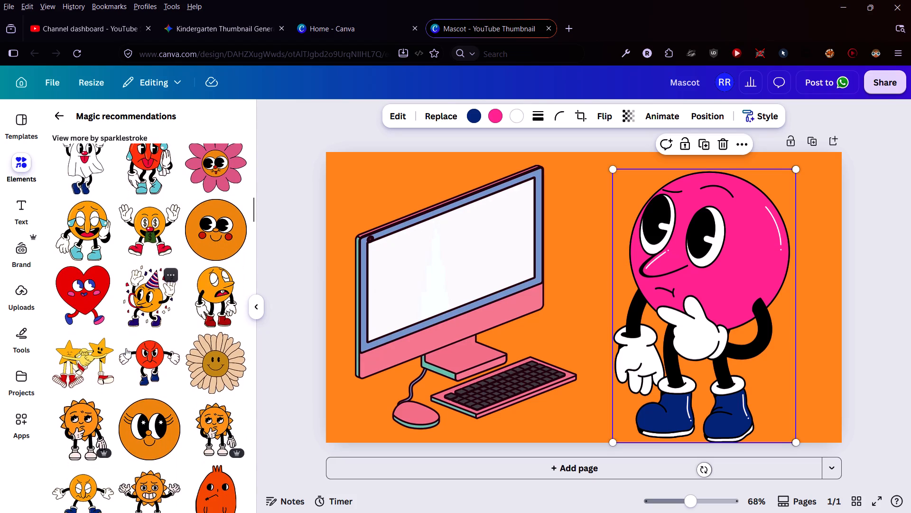
scroll(126, 348, down, 3)
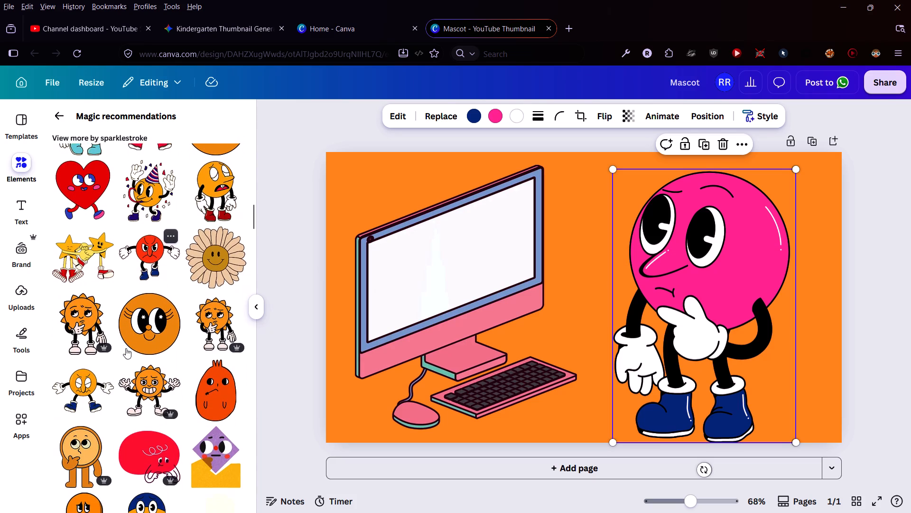
scroll(126, 348, down, 1)
scroll(126, 348, up, 4)
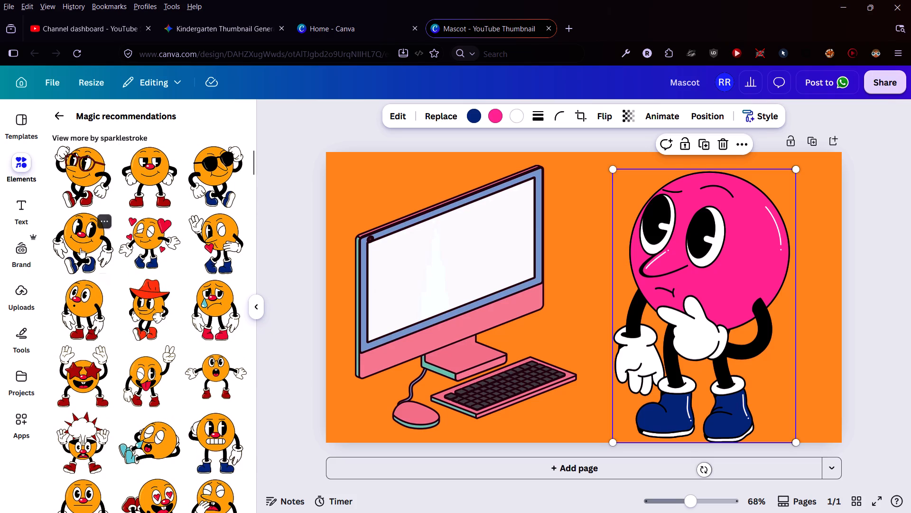
Add the orange heart-eyed character lying on its belly to the thumbnail.
scroll(156, 402, down, 2)
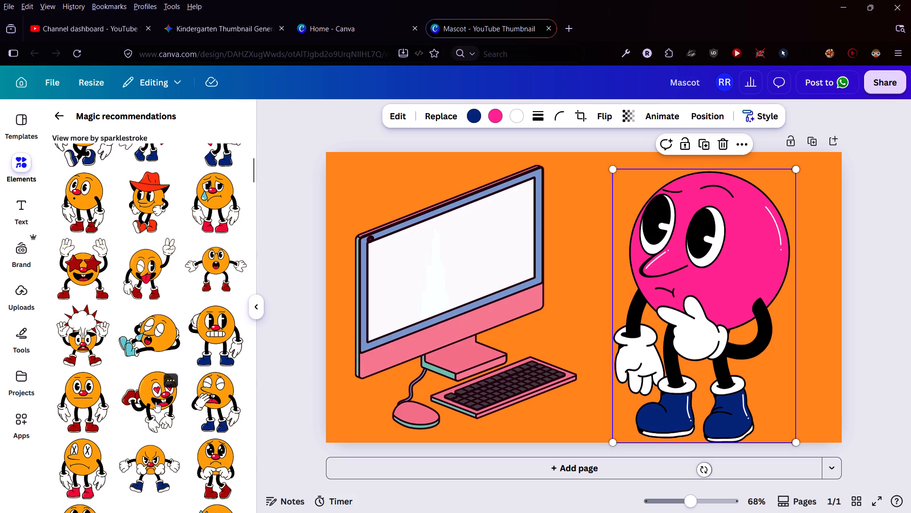
click(158, 399)
Recolour the heart-eyed character's orange body to the same pink as the thinking mascot.
click(594, 278)
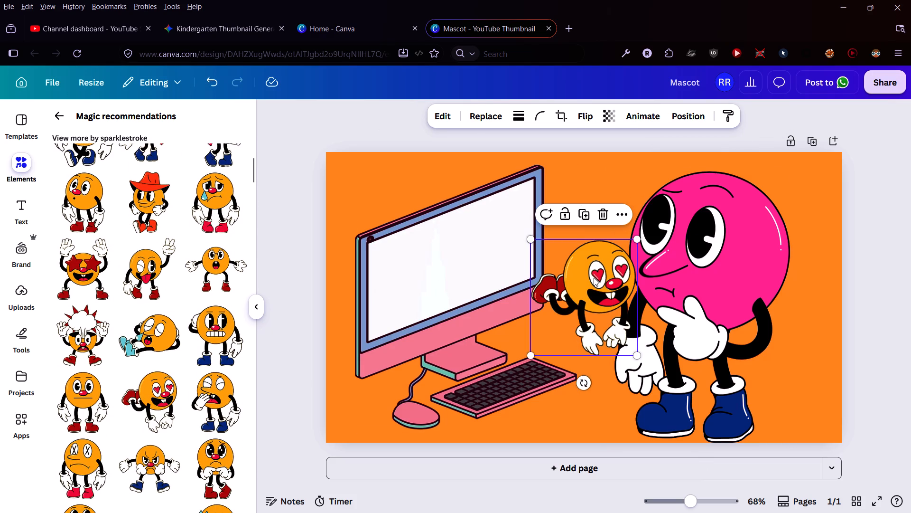
click(577, 263)
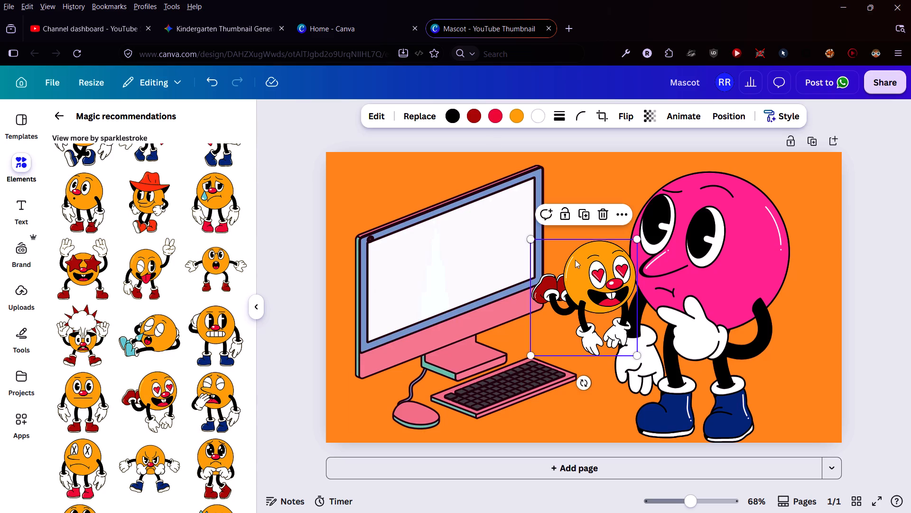
click(520, 118)
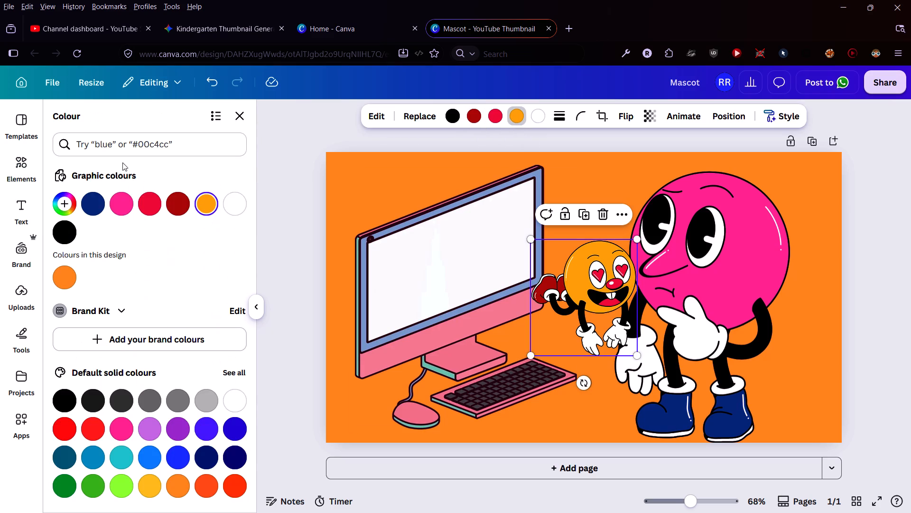
click(125, 209)
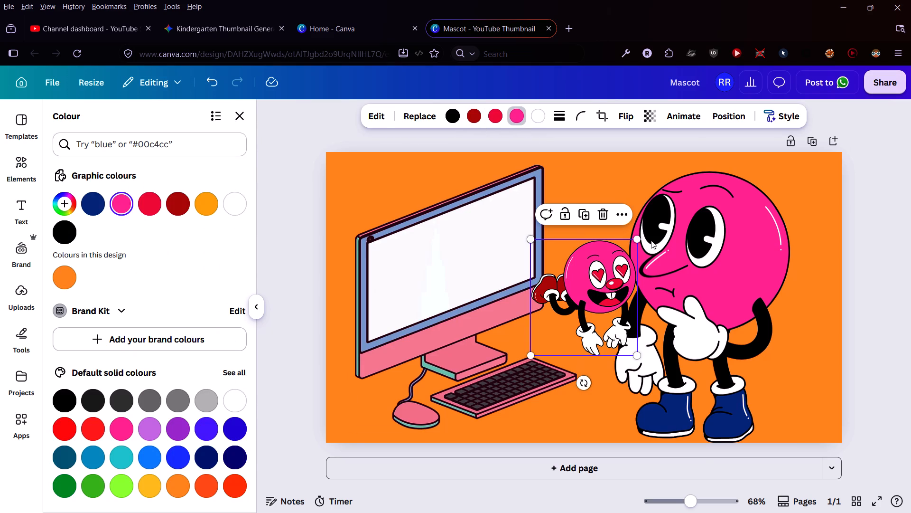
Delete the large pink thinking mascot from the page.
click(690, 239)
key(BackSpace)
Move the heart-eyed character into the empty space beside the computer and flip it horizontally to face the monitor.
click(626, 275)
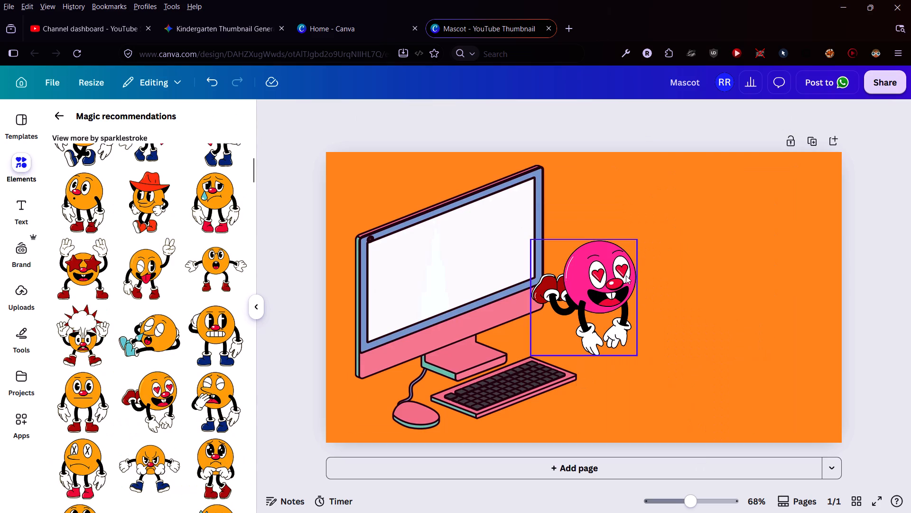
drag(626, 275, 784, 285)
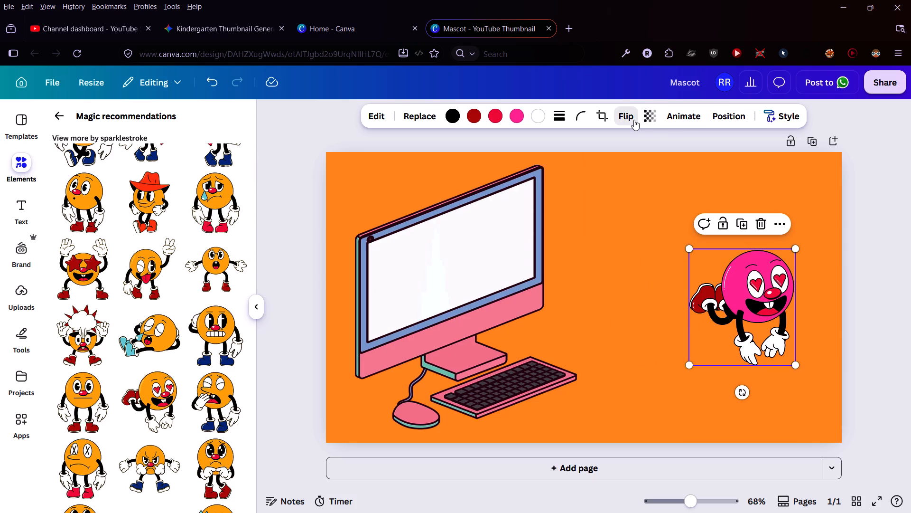
click(634, 120)
click(597, 139)
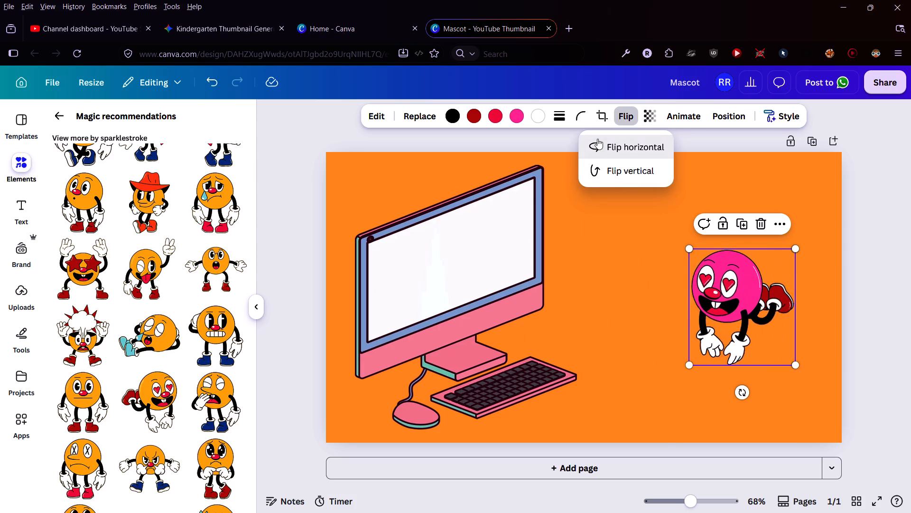
Enlarge the heart-eyed character to fill the space beside the computer and centre it vertically there.
drag(693, 252, 579, 193)
drag(704, 290, 725, 342)
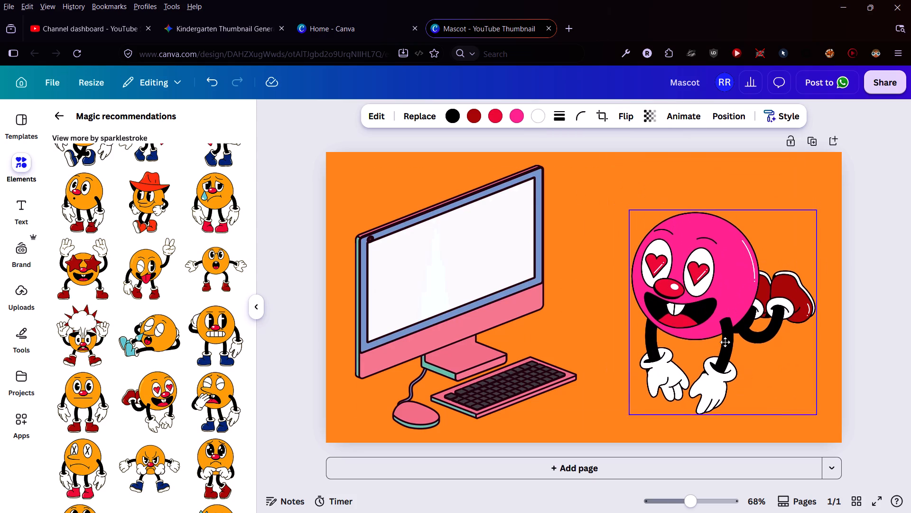
Shift the heart-eyed character away from the computer, close to the page's right edge.
drag(725, 342, 738, 342)
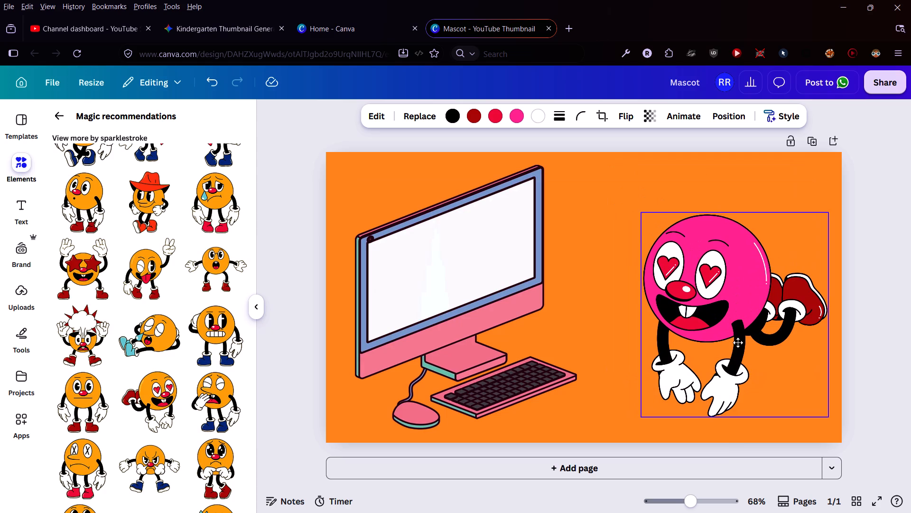
drag(738, 342, 738, 342)
key(Print)
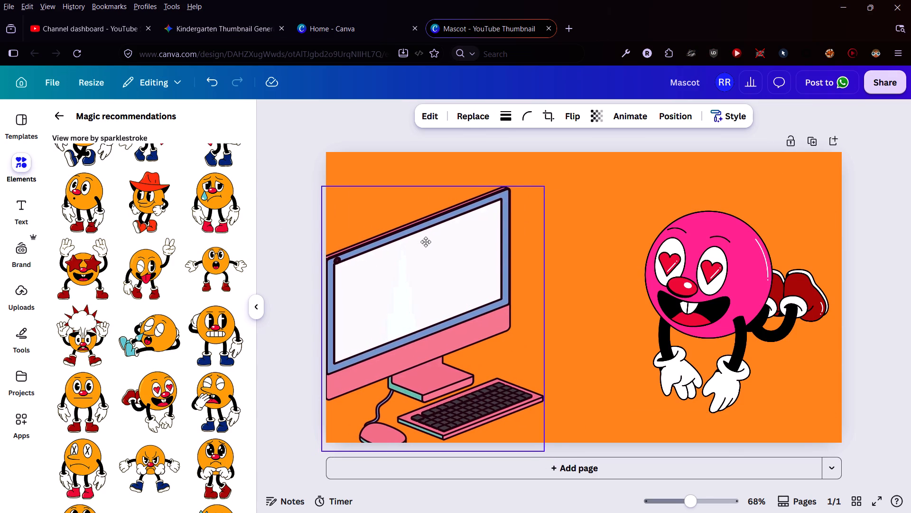
drag(426, 242, 438, 235)
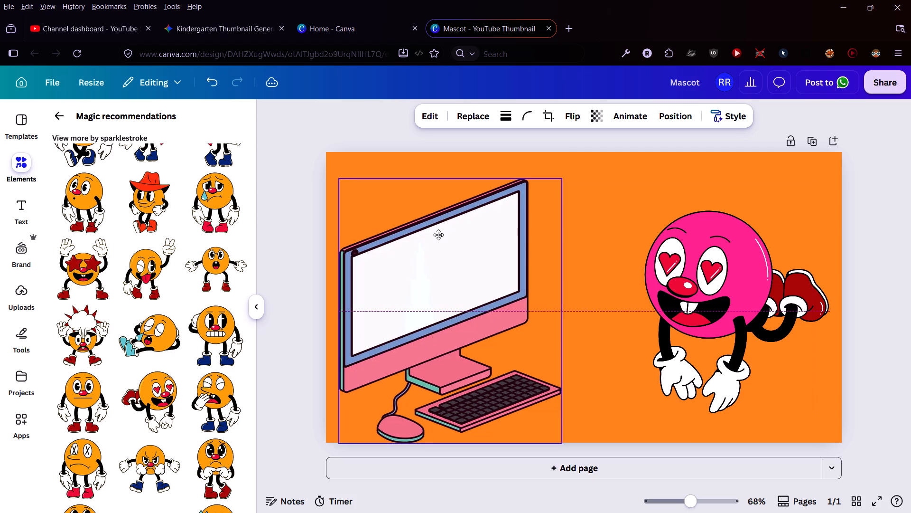
drag(438, 235, 435, 234)
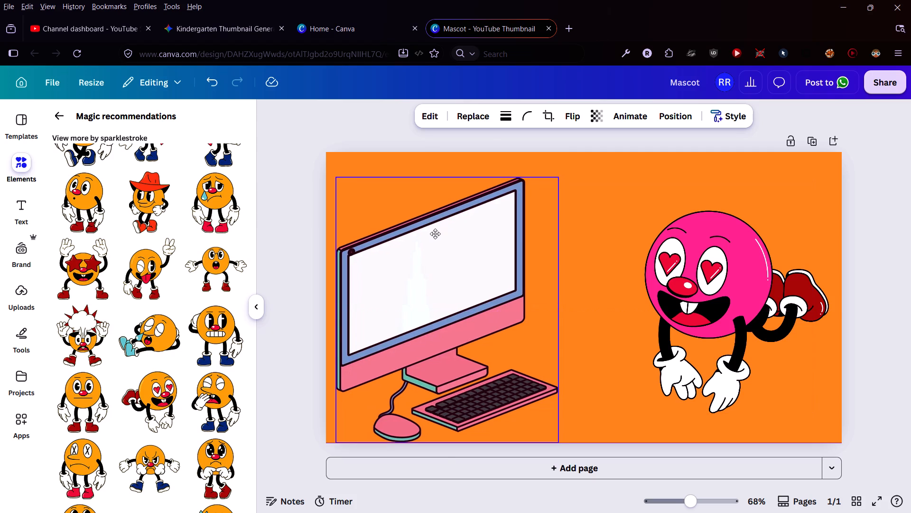
drag(435, 234, 434, 234)
Add a text box to the page containing the copied text PARTS OF A COMPUTER.
click(28, 209)
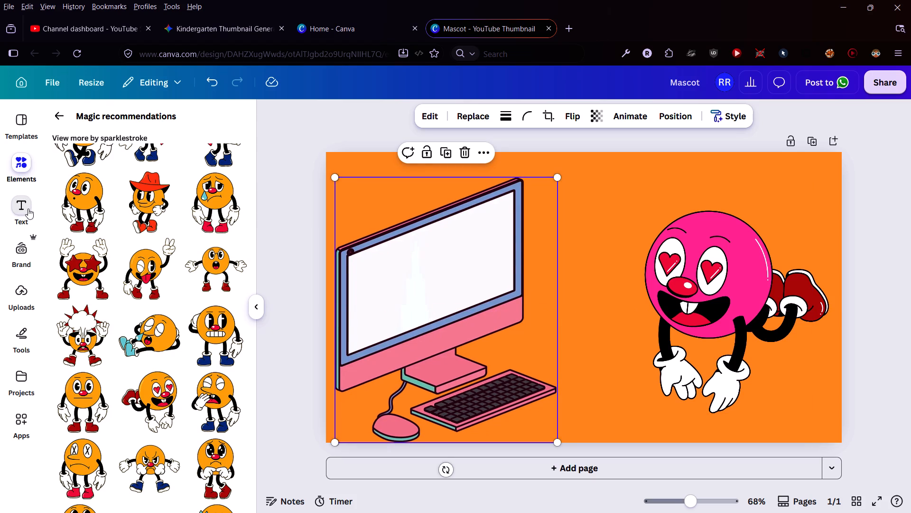
click(136, 161)
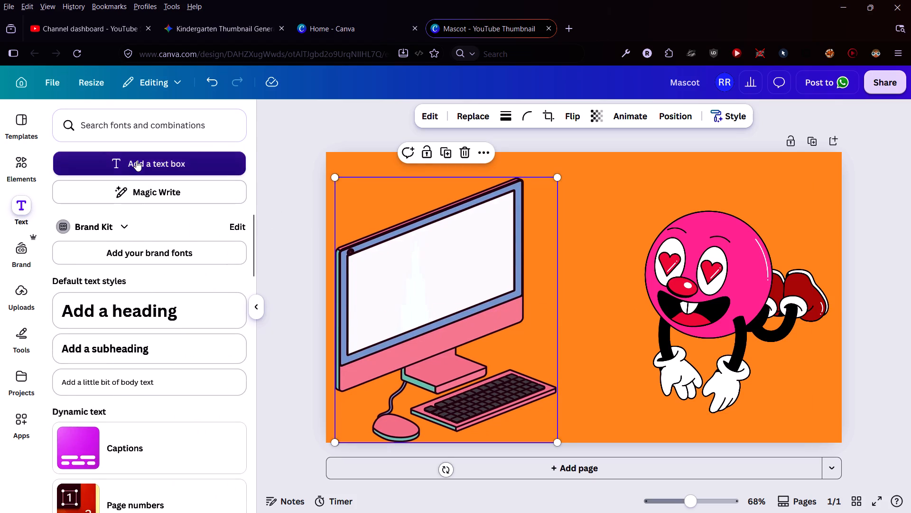
key(ctrl+v)
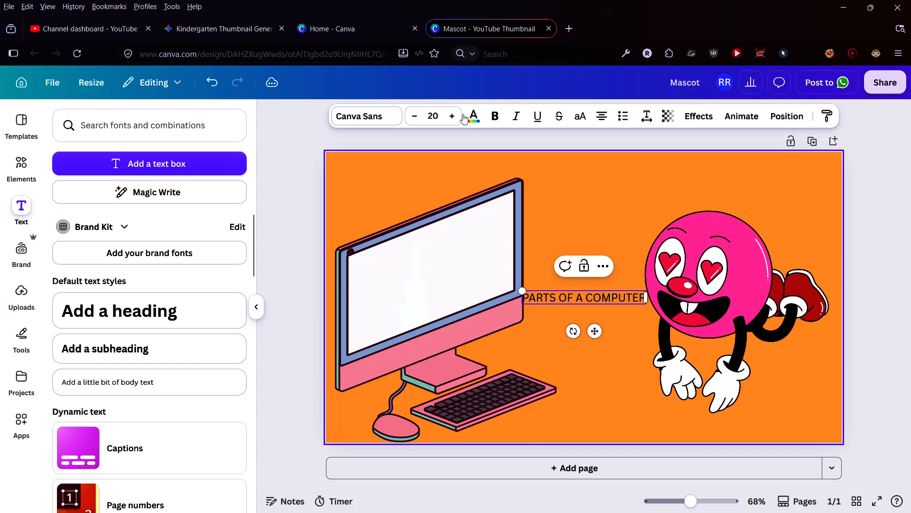
Set the font of the PARTS OF A COMPUTER text to Poppins.
click(362, 111)
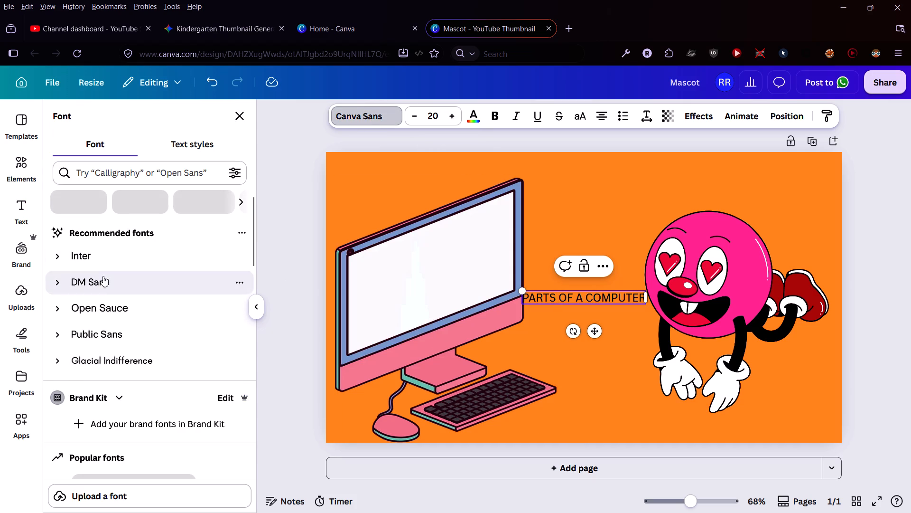
scroll(112, 327, down, 4)
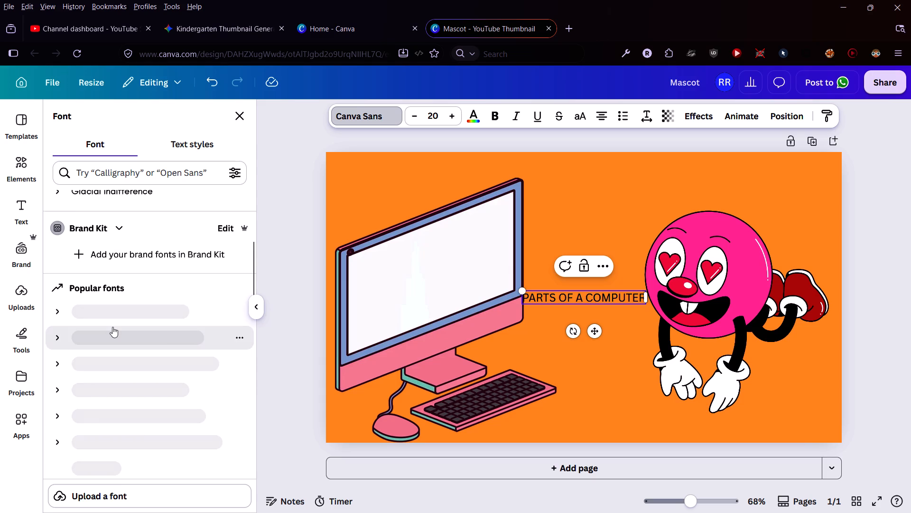
scroll(126, 367, down, 2)
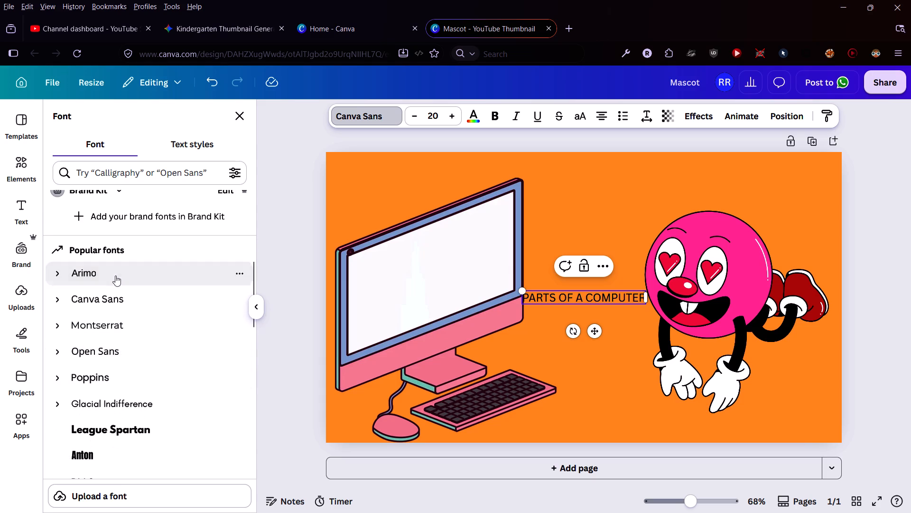
scroll(106, 360, down, 1)
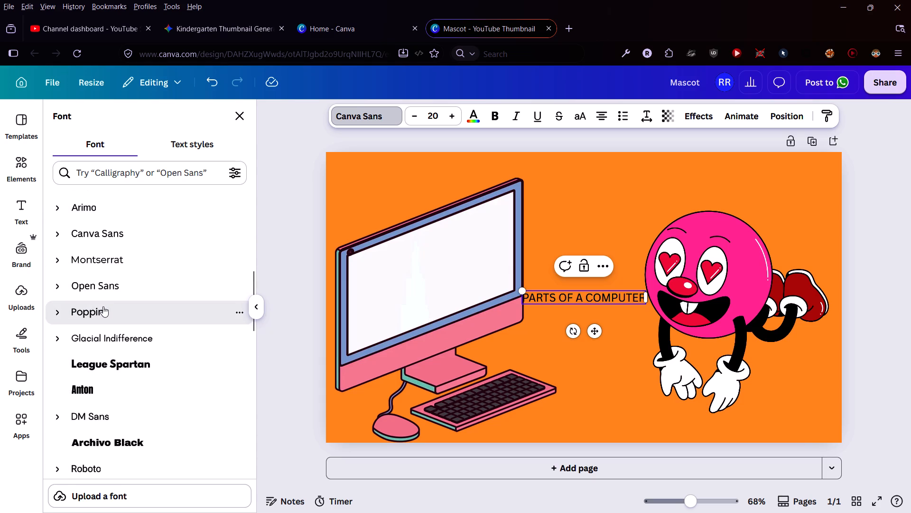
click(103, 306)
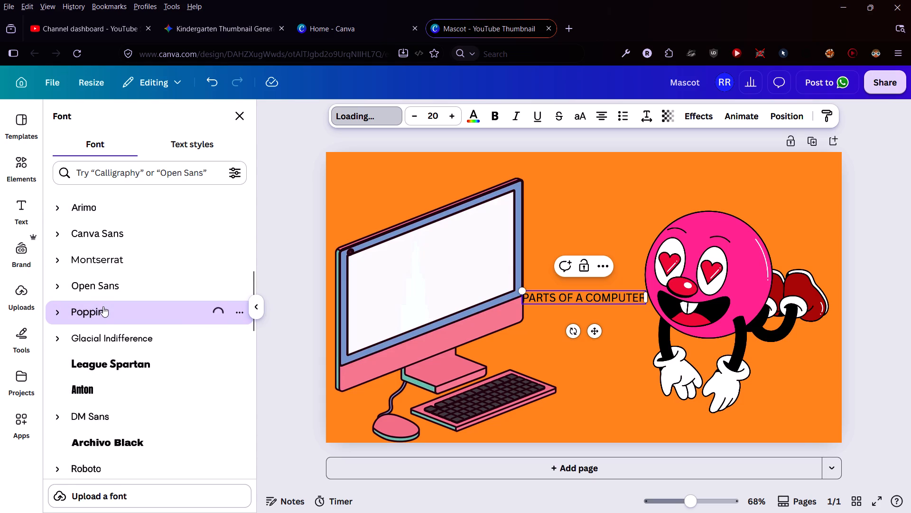
Change the font of the PARTS OF A COMPUTER text to Fredoka.
scroll(126, 388, down, 1)
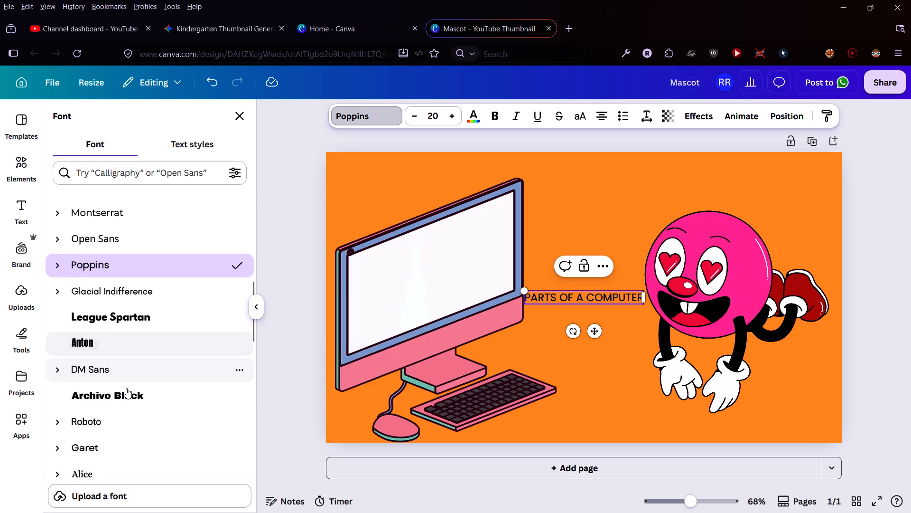
scroll(126, 388, down, 2)
scroll(112, 305, down, 1)
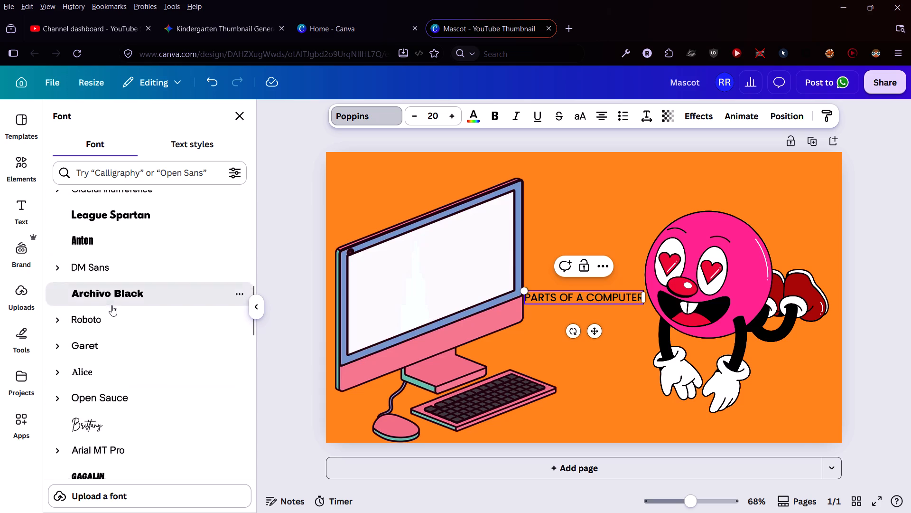
scroll(112, 305, down, 3)
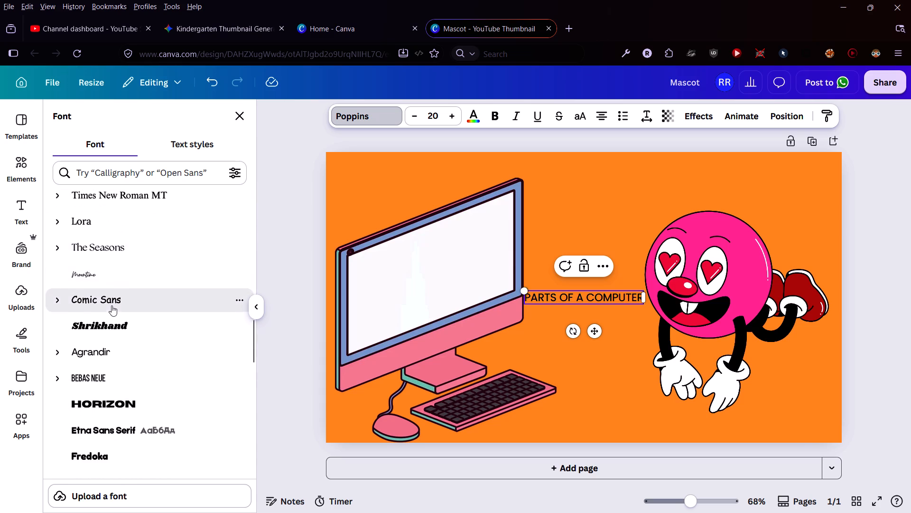
scroll(112, 305, down, 1)
click(112, 409)
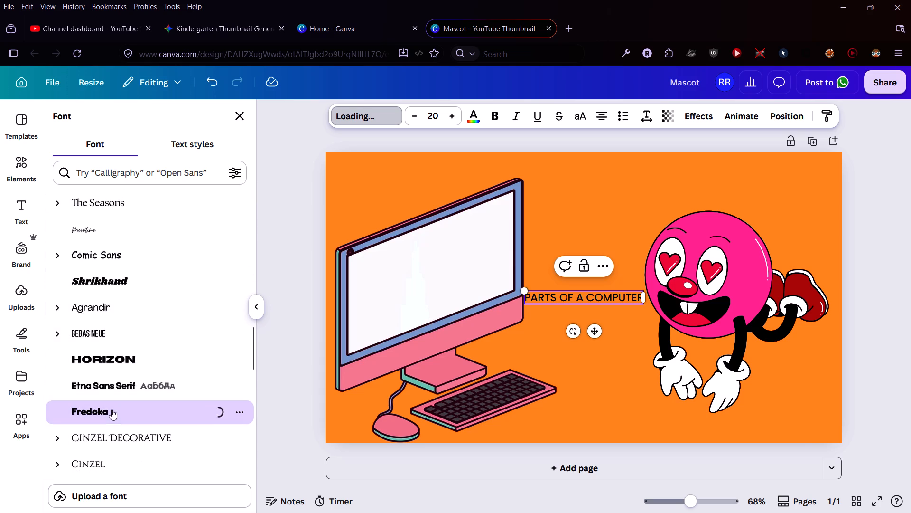
Colour the whole PARTS OF A COMPUTER text dark red, using the shade already in the design.
click(478, 119)
click(94, 246)
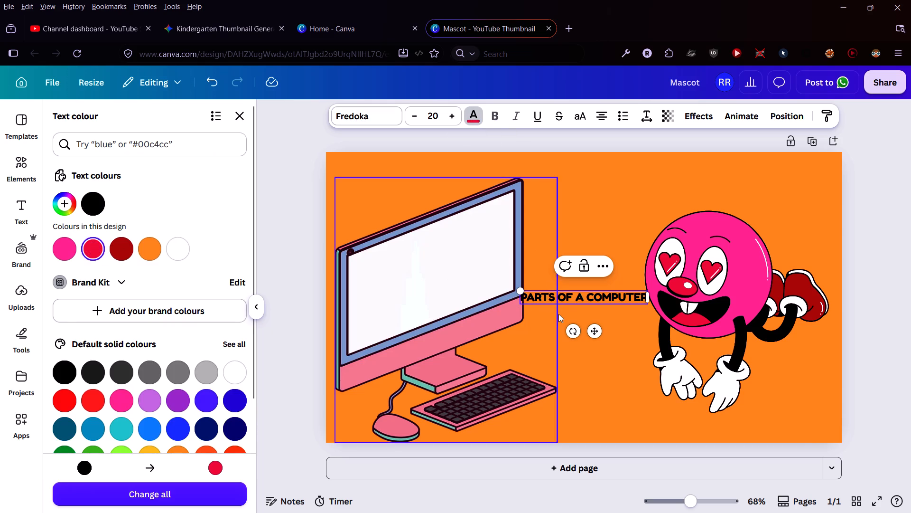
click(574, 301)
key(ctrl+a)
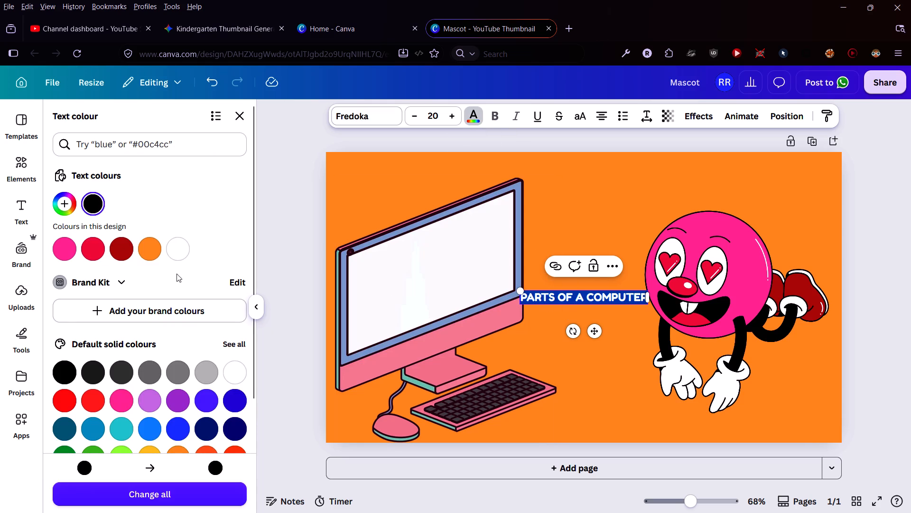
click(117, 245)
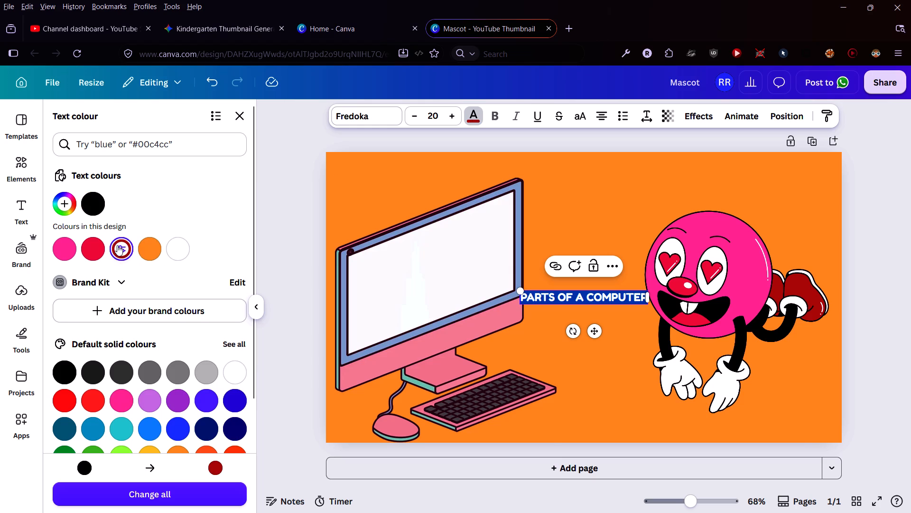
click(577, 178)
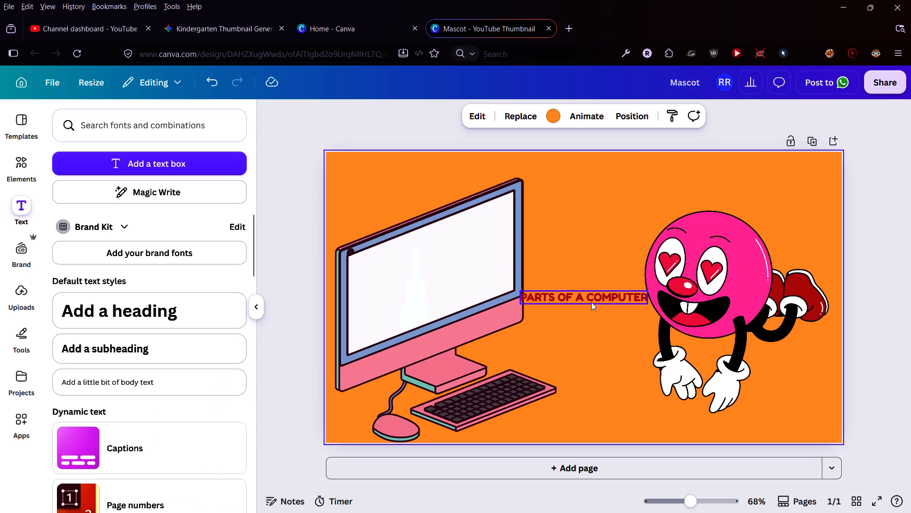
Narrow the PARTS OF A COMPUTER text box so it wraps onto two lines, and scale it to font size 34.7.
click(589, 300)
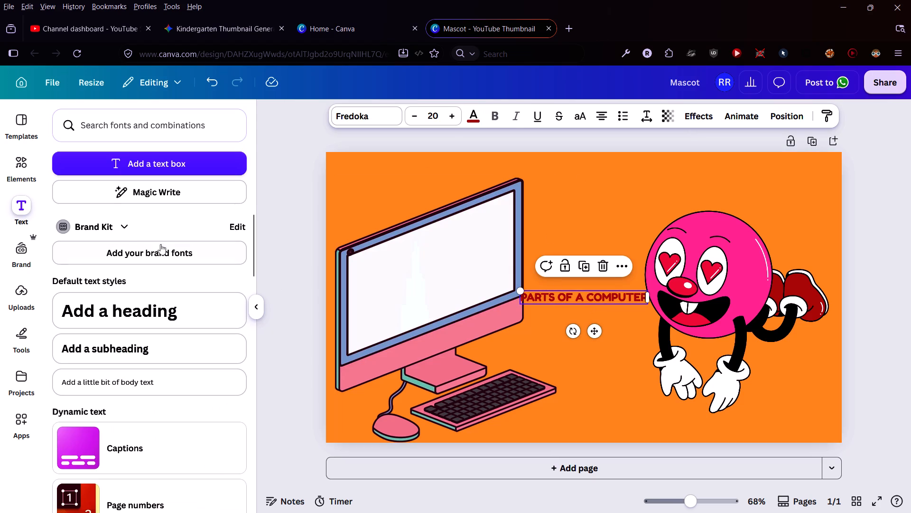
drag(577, 291, 594, 183)
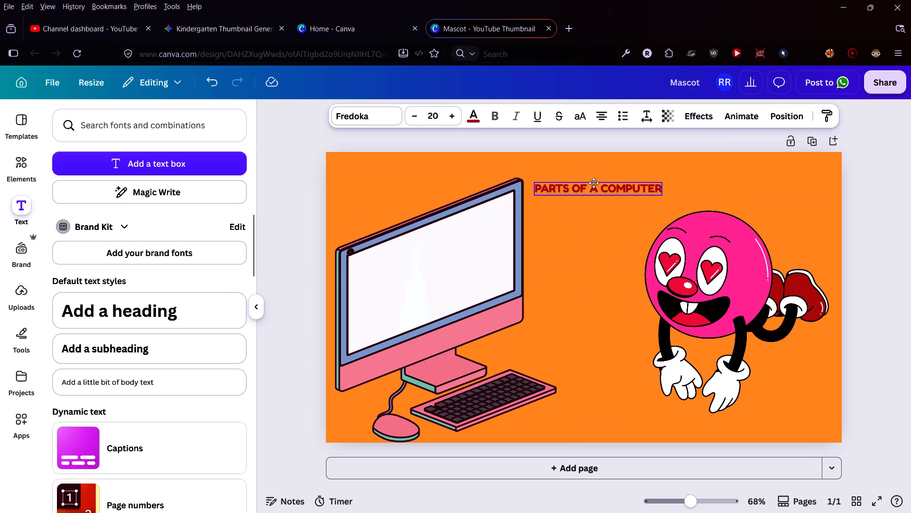
drag(594, 183, 600, 188)
drag(675, 191, 786, 191)
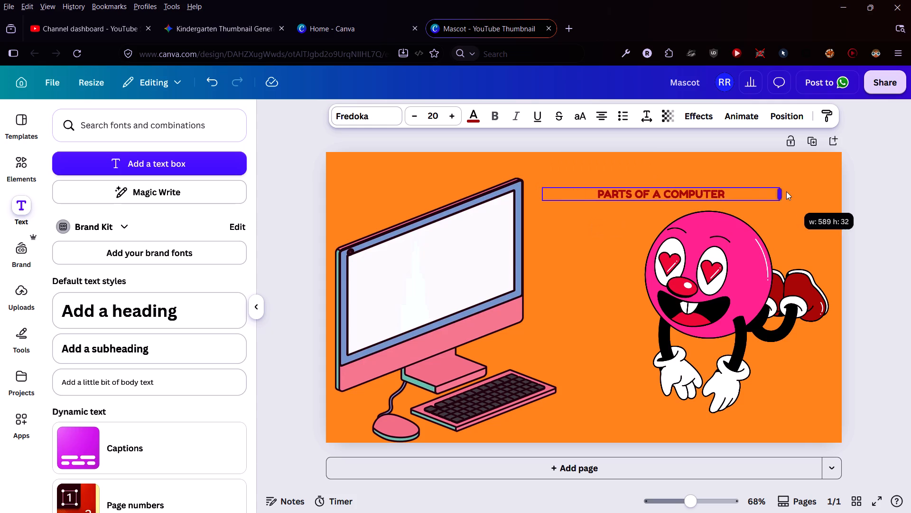
drag(786, 191, 641, 200)
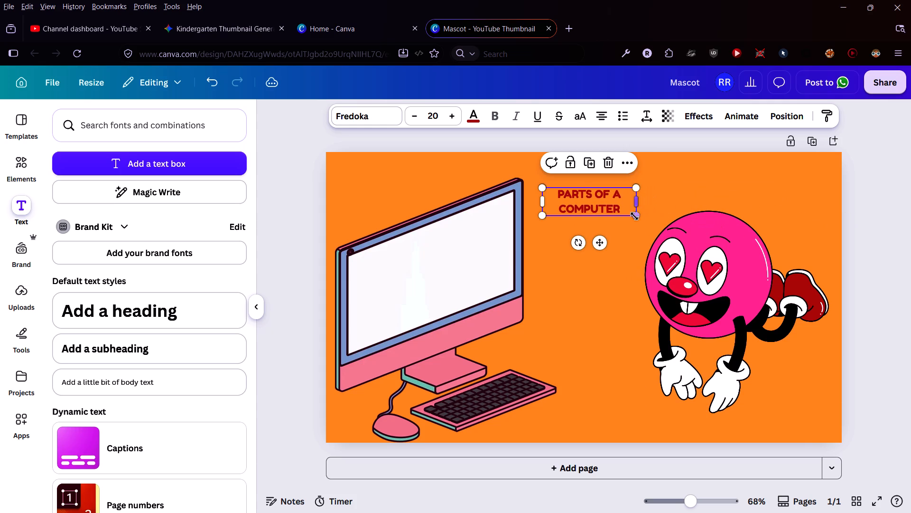
drag(640, 216, 719, 306)
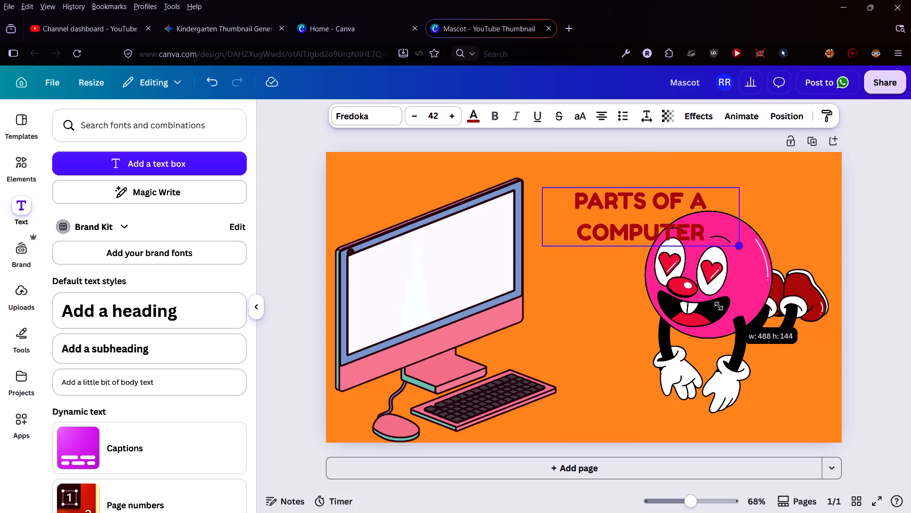
drag(719, 306, 689, 302)
Move the two-line text down to just above the keyboard, between the computer and the character's hands.
drag(582, 197, 561, 266)
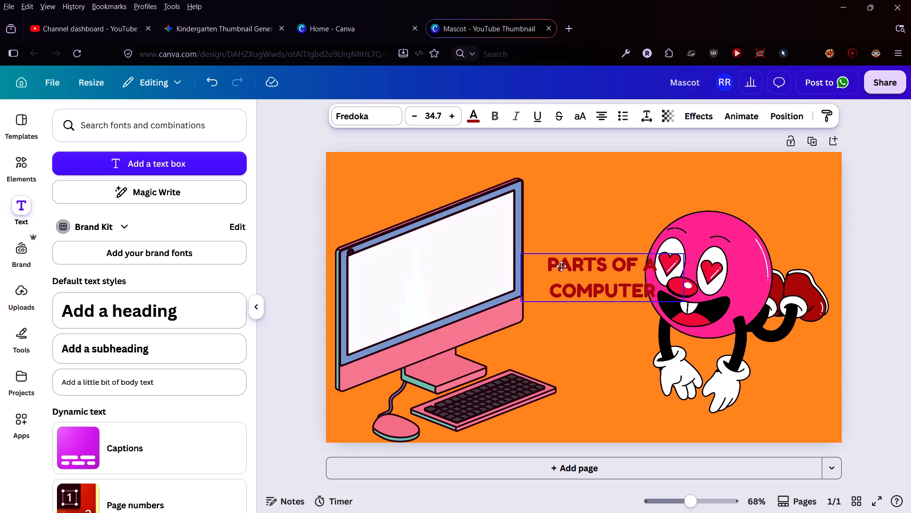
drag(561, 266, 542, 331)
Move the pink heart-eyed character slightly up the page, keeping it fully inside the page.
drag(704, 264, 693, 234)
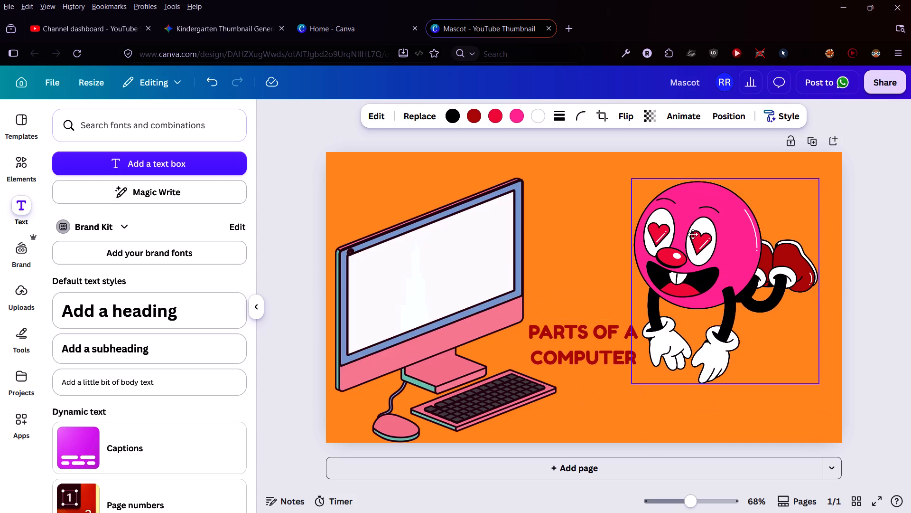
drag(693, 234, 698, 237)
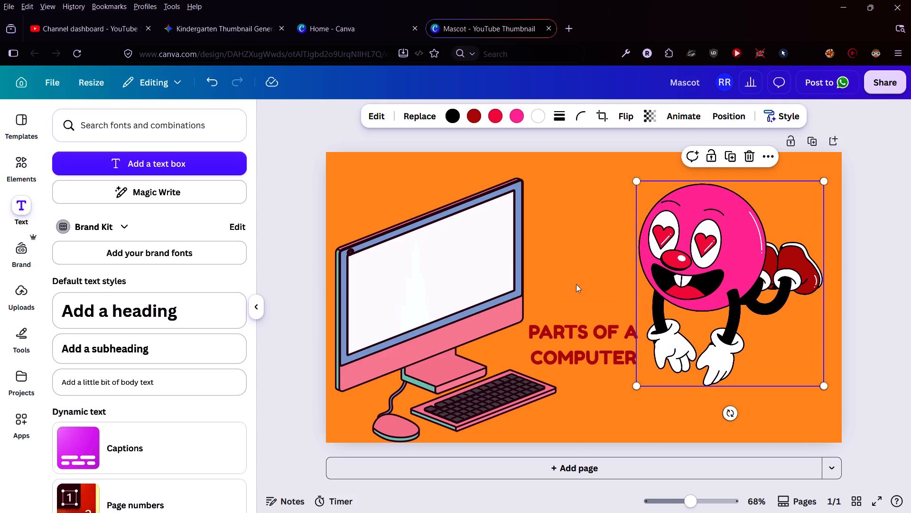
click(306, 247)
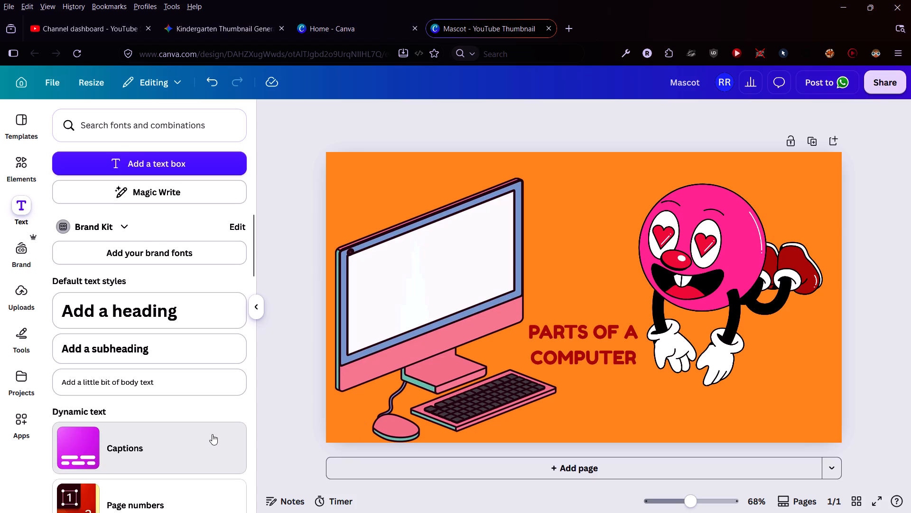
Browse the available text styles and font combinations for a suitable title design.
click(20, 171)
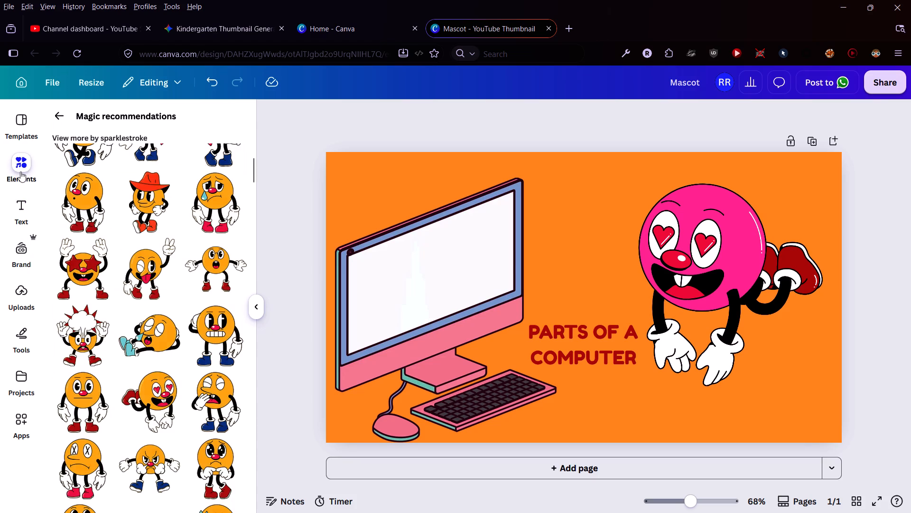
click(19, 220)
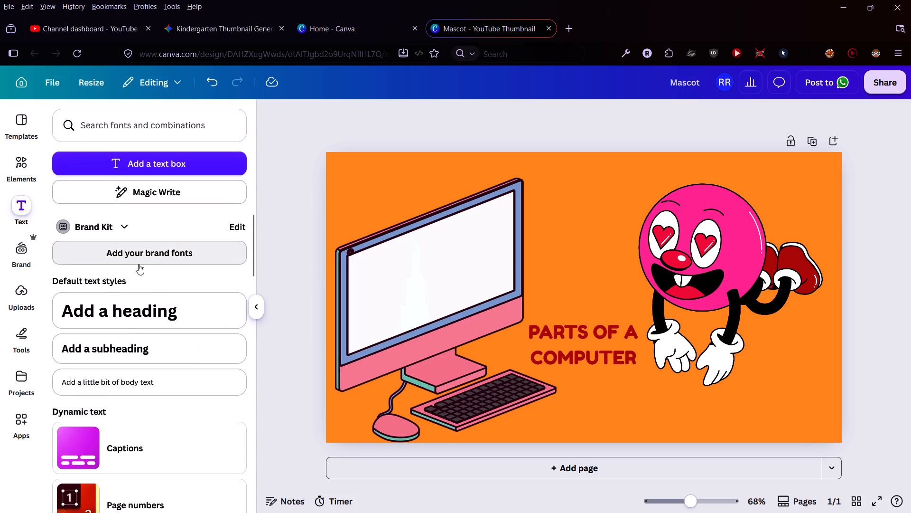
scroll(128, 297, down, 2)
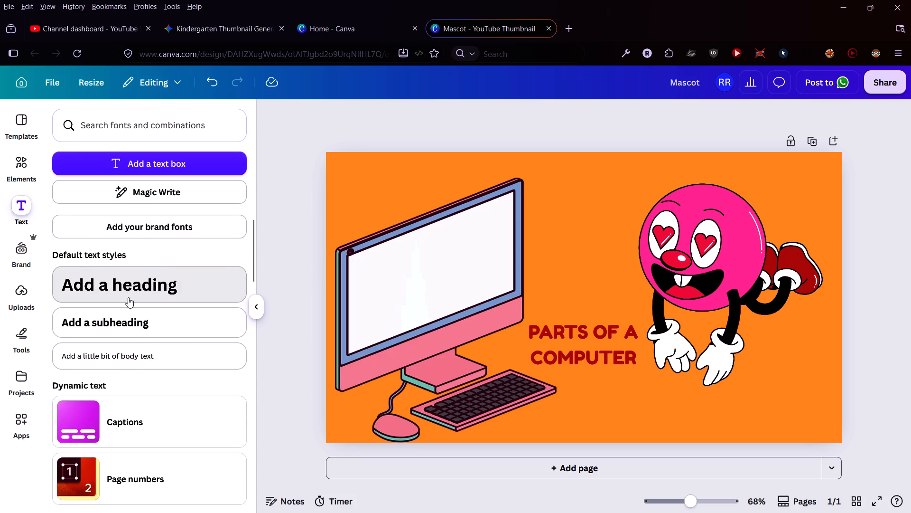
scroll(128, 297, down, 2)
scroll(156, 404, down, 1)
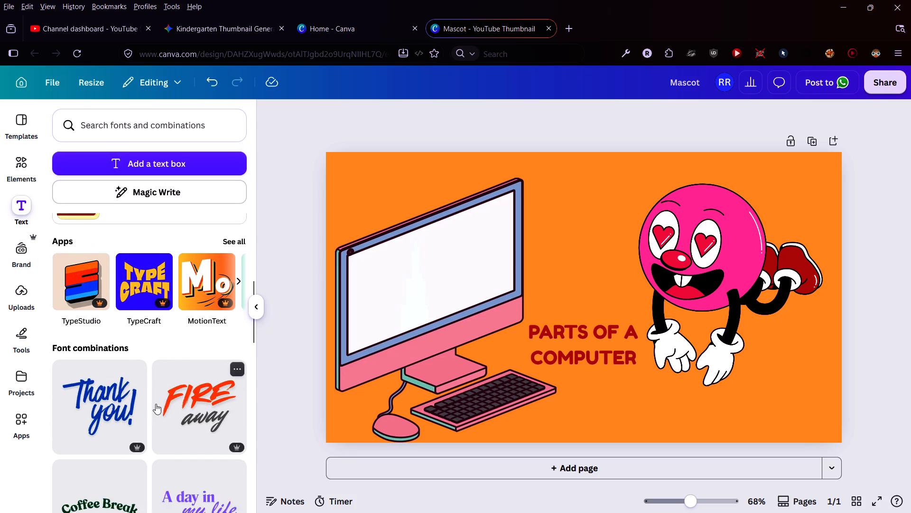
scroll(156, 404, down, 1)
scroll(97, 371, down, 3)
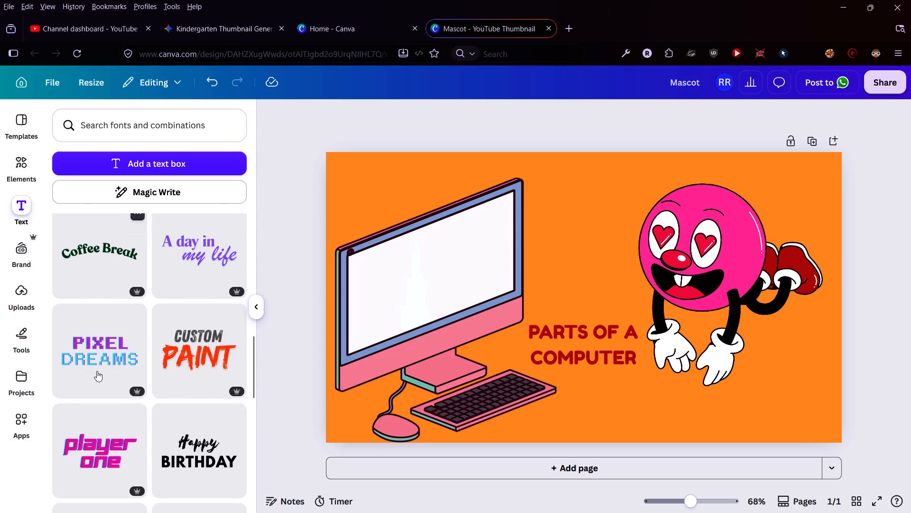
scroll(97, 371, down, 2)
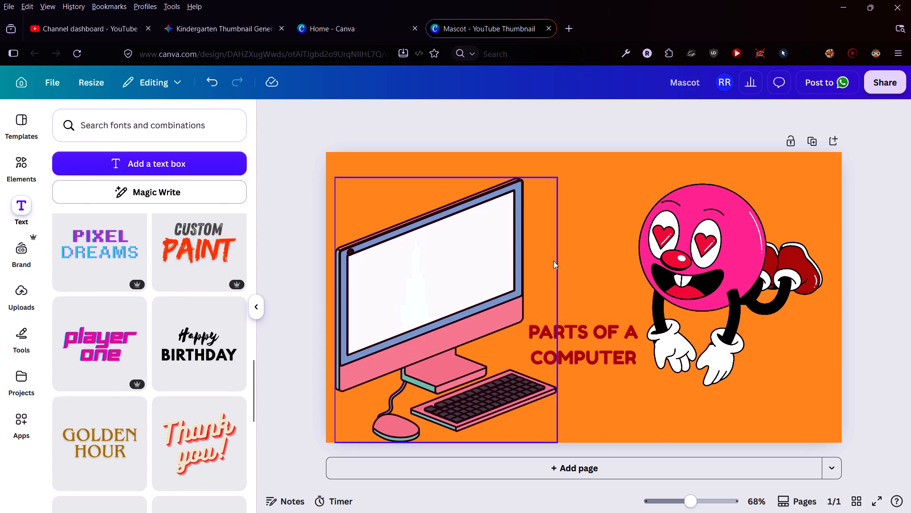
Find graphics similar to the heart-eyed character and add the orange winking character surrounded by hearts to the page.
click(679, 262)
right_click(679, 262)
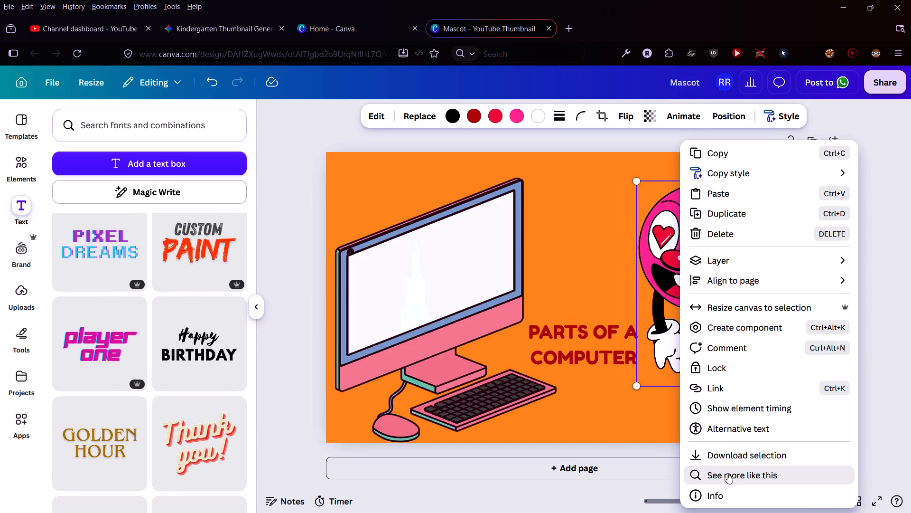
click(727, 473)
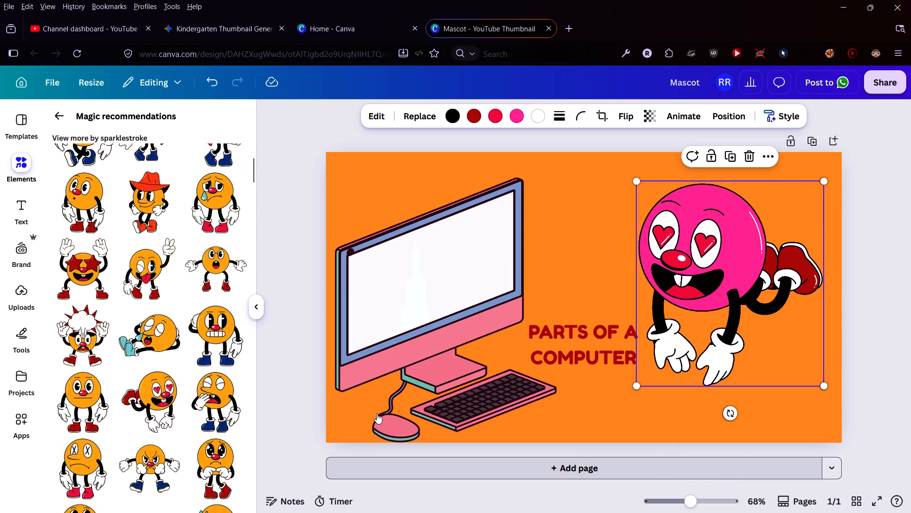
scroll(197, 361, up, 1)
scroll(116, 325, up, 1)
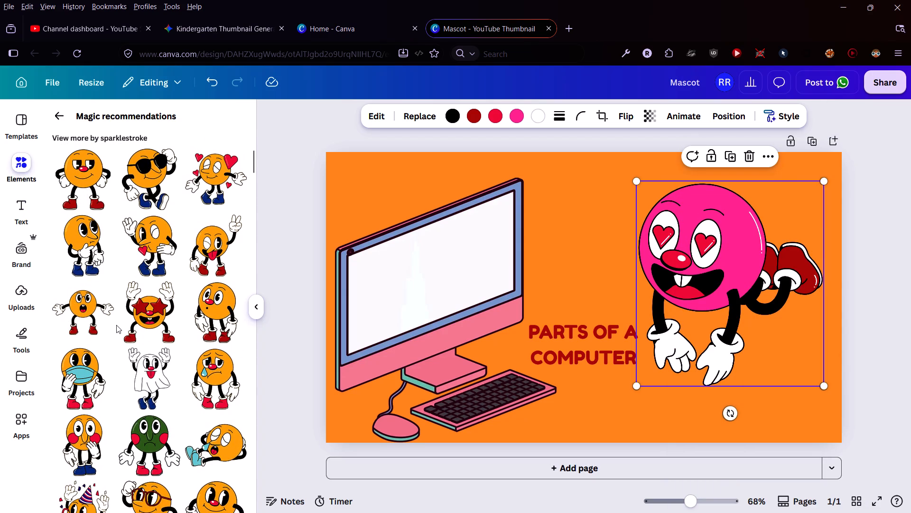
scroll(116, 325, up, 1)
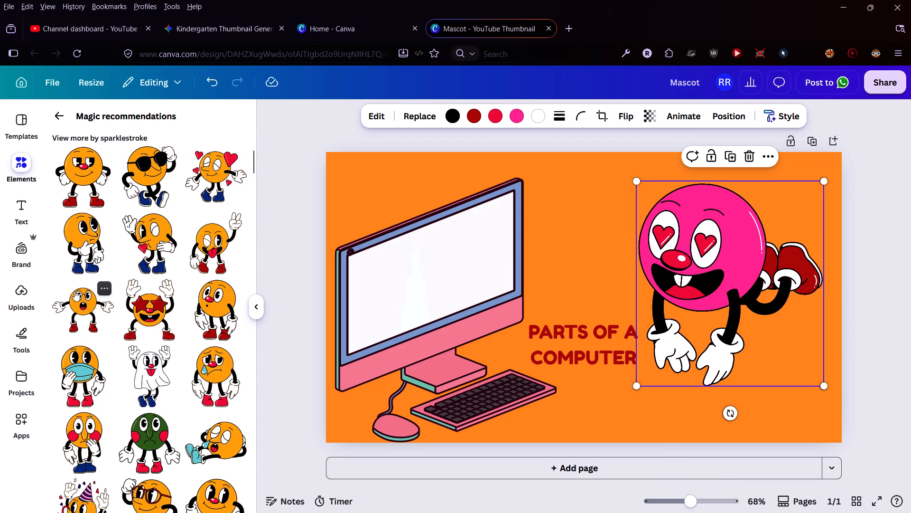
click(218, 170)
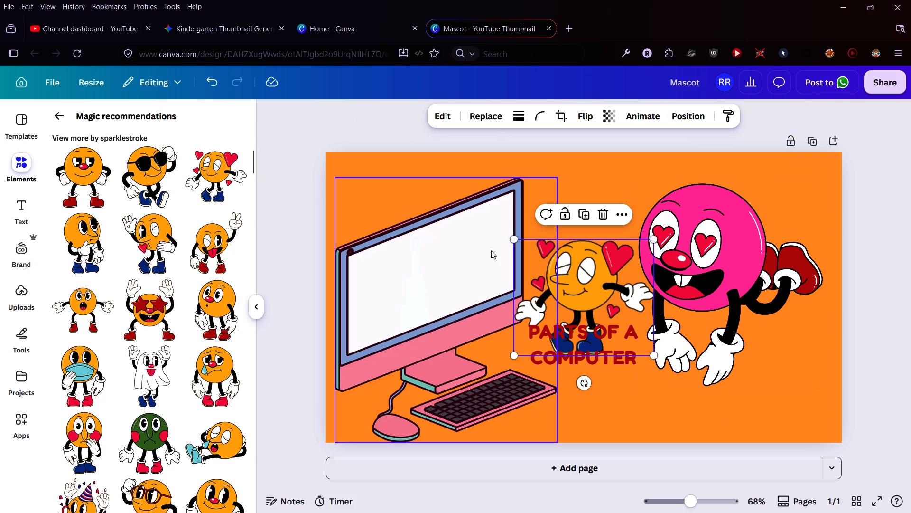
Recolour the winking character's orange body with the same pink as the heart-eyed character.
click(515, 112)
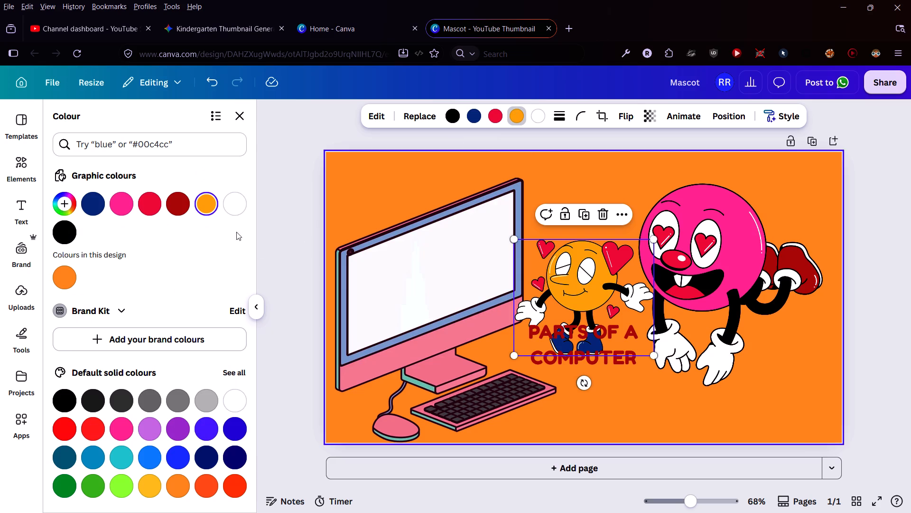
click(155, 210)
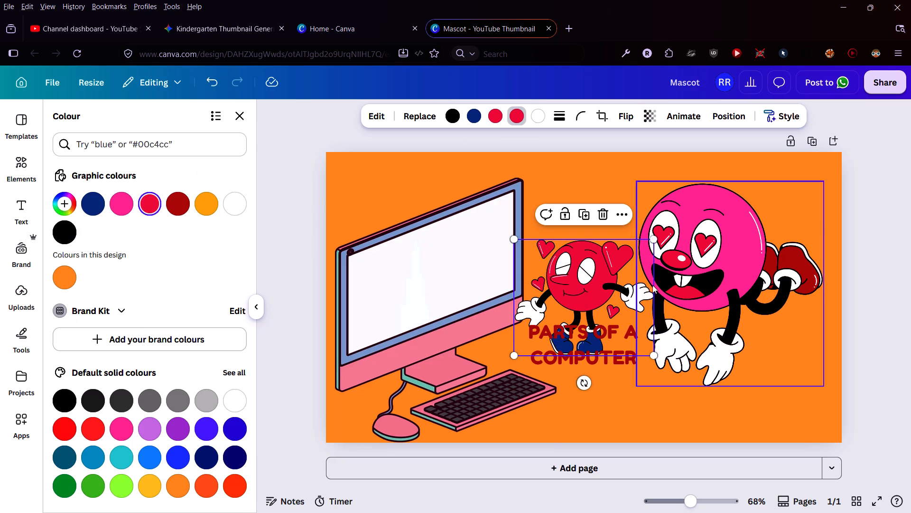
click(125, 199)
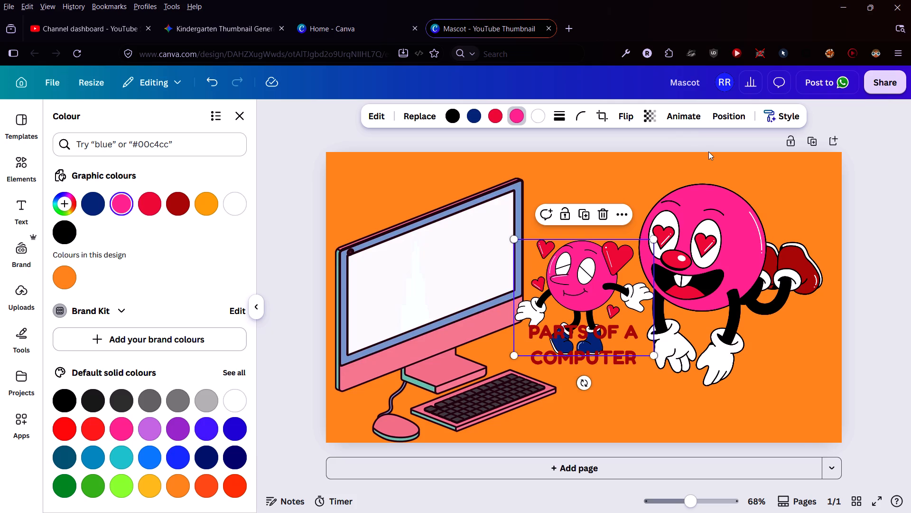
Delete the pink heart-eyed character from the page.
click(722, 247)
key(BackSpace)
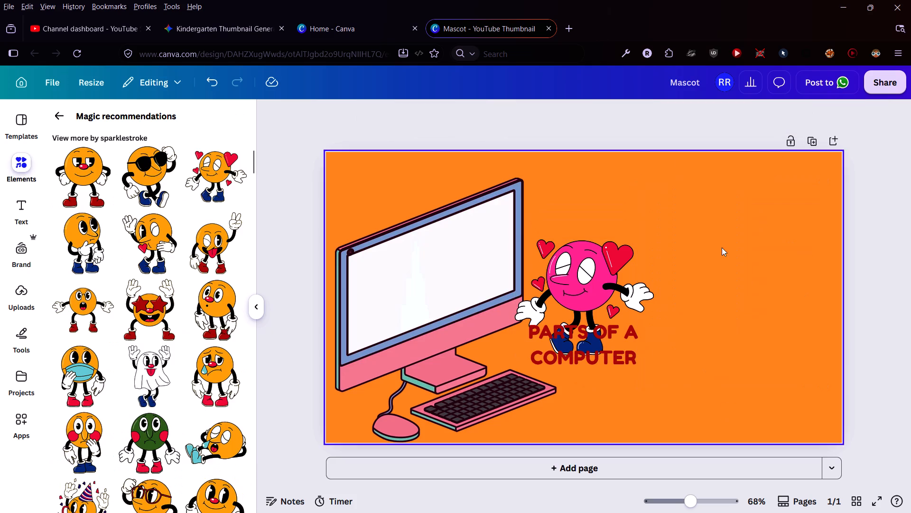
Enlarge the pink winking character to about 616 by 512 and place it in the page's lower-right area beside the computer.
drag(604, 268, 755, 351)
drag(667, 321, 606, 182)
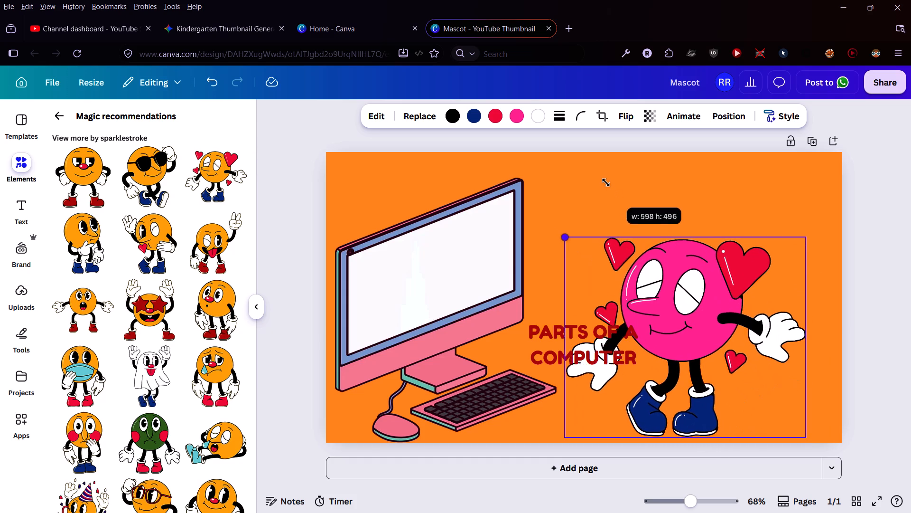
drag(606, 182, 616, 164)
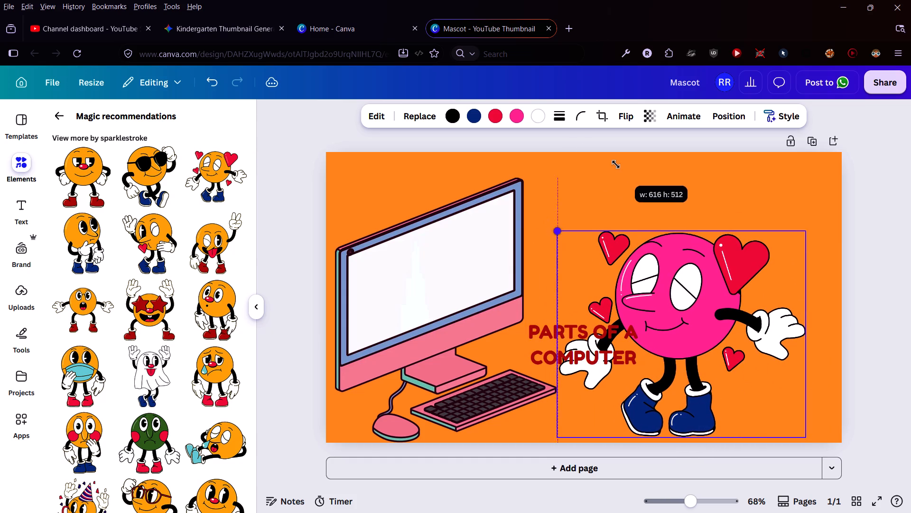
drag(641, 266, 719, 274)
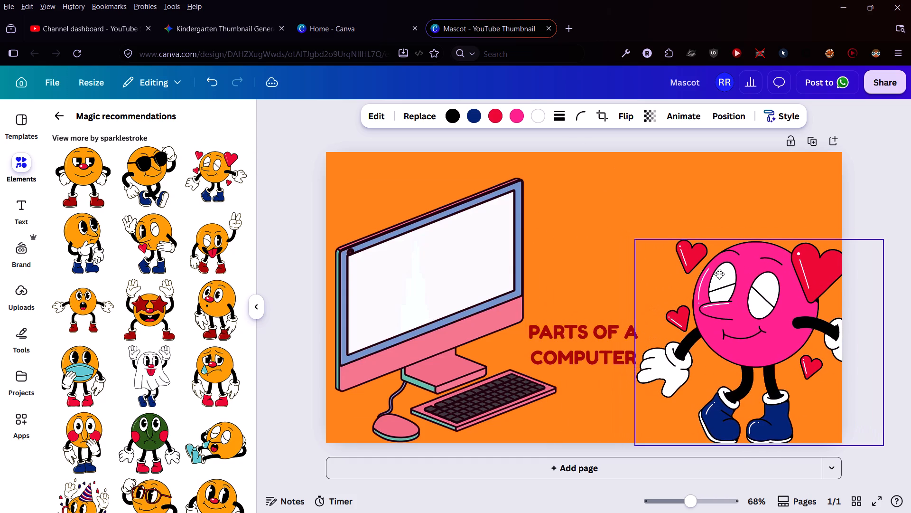
drag(719, 274, 704, 222)
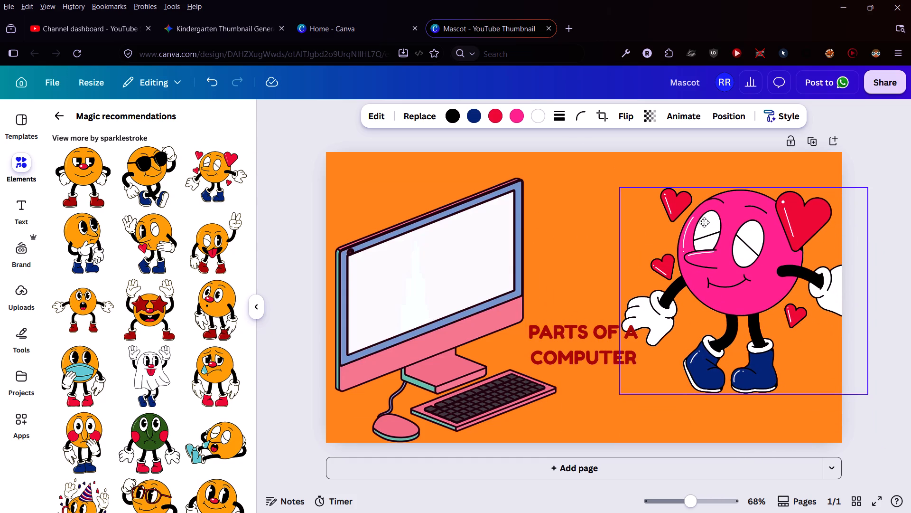
drag(704, 222, 698, 270)
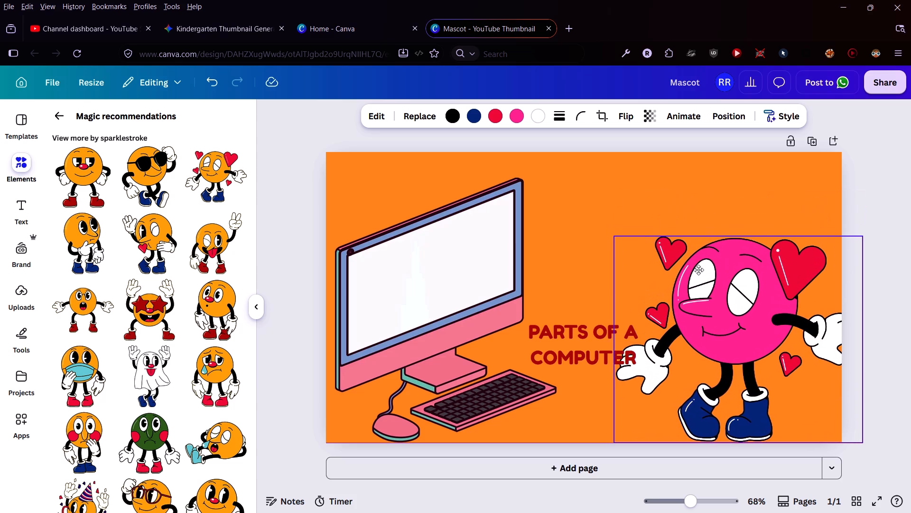
drag(698, 270, 688, 266)
Move the PARTS OF A COMPUTER title above the character and enlarge its text to size 42.3.
drag(568, 329, 601, 180)
drag(537, 222, 506, 240)
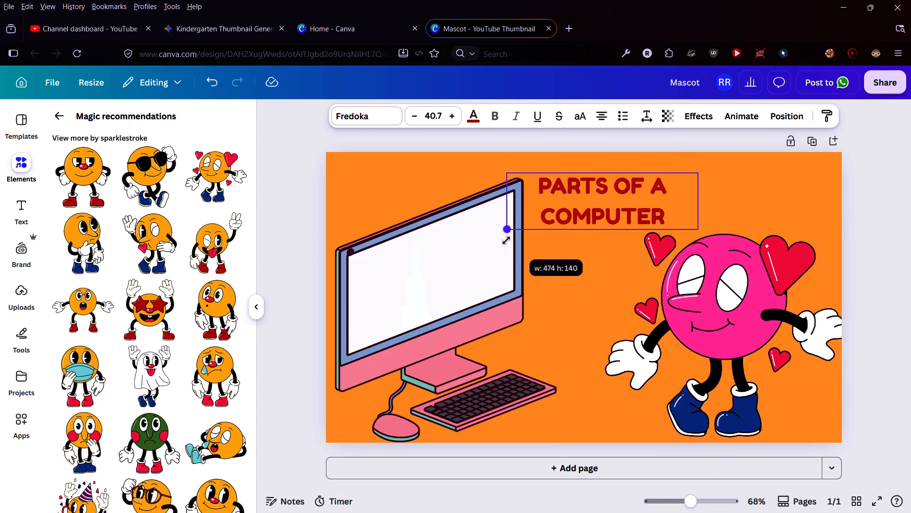
drag(506, 240, 506, 251)
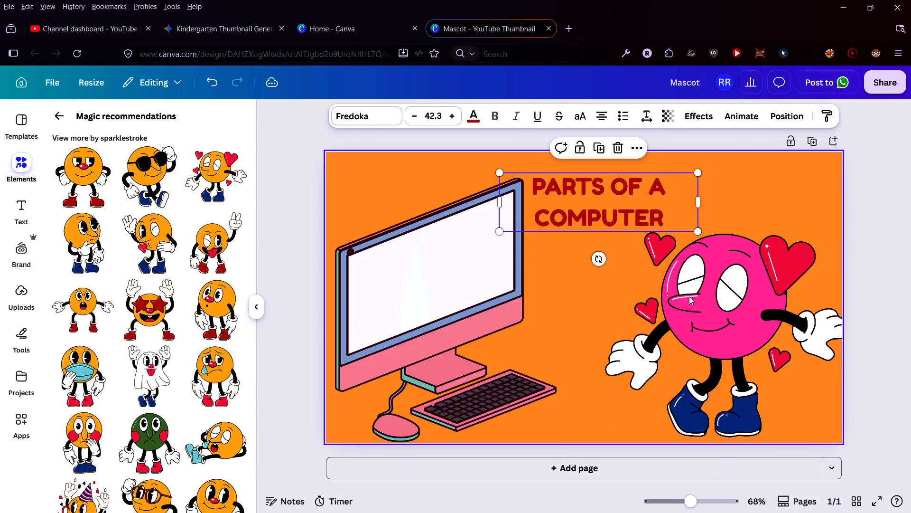
Adjust the title and character placement so the title sits above the character and both hands stay inside the page.
drag(692, 300, 707, 299)
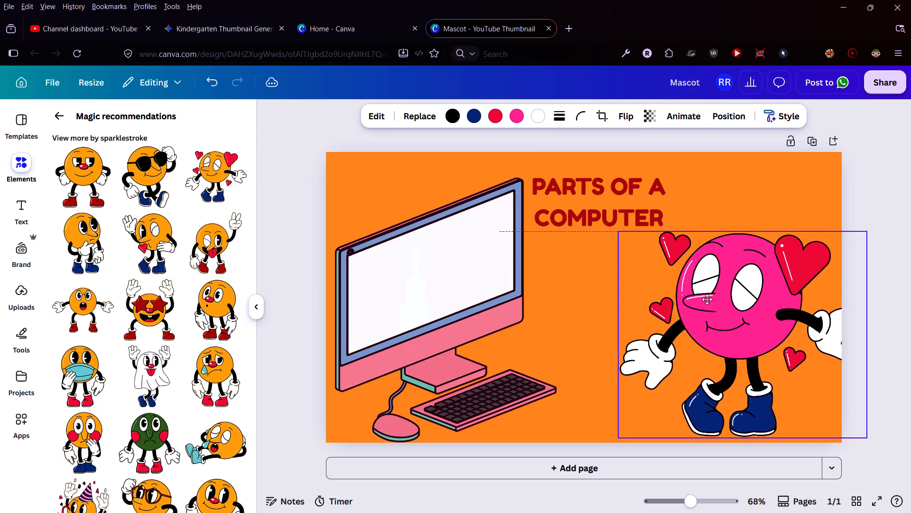
drag(707, 299, 702, 299)
drag(581, 187, 580, 255)
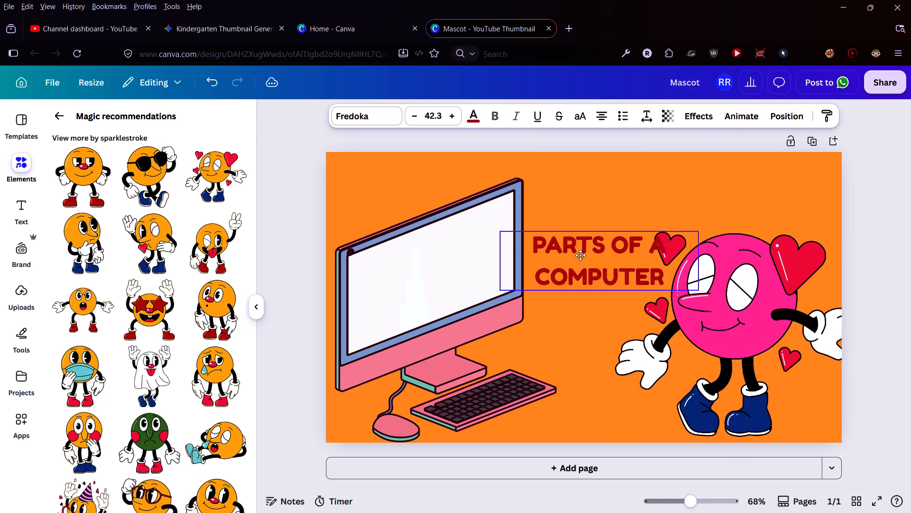
drag(580, 255, 587, 190)
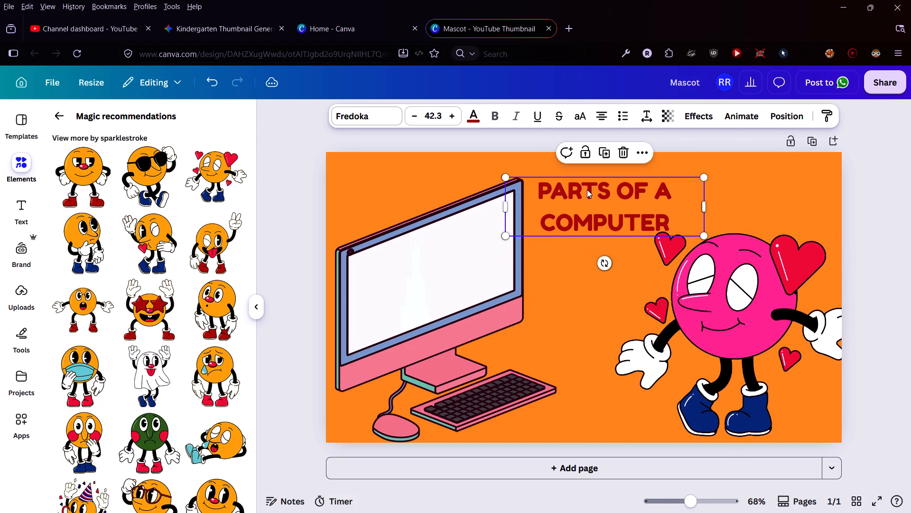
drag(706, 281, 668, 290)
drag(573, 239, 577, 246)
click(309, 162)
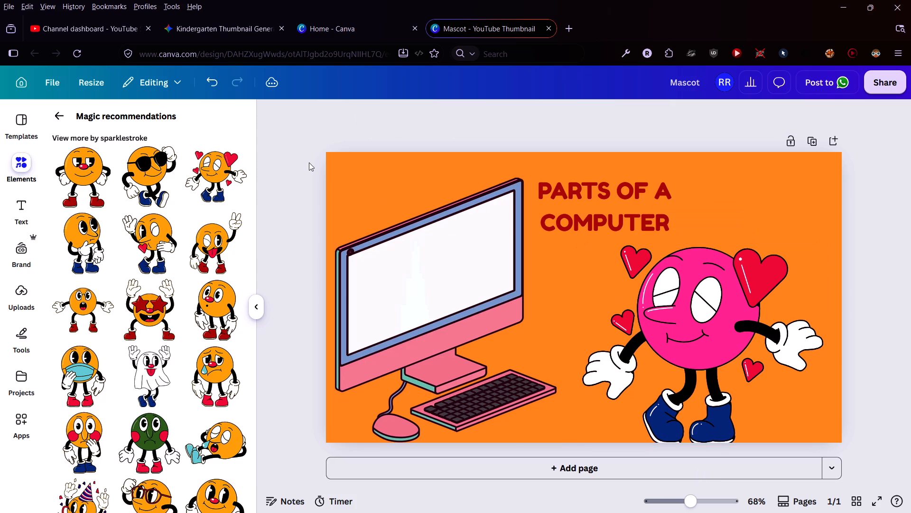
Apply the Outline text effect to the PARTS OF A COMPUTER title.
click(583, 204)
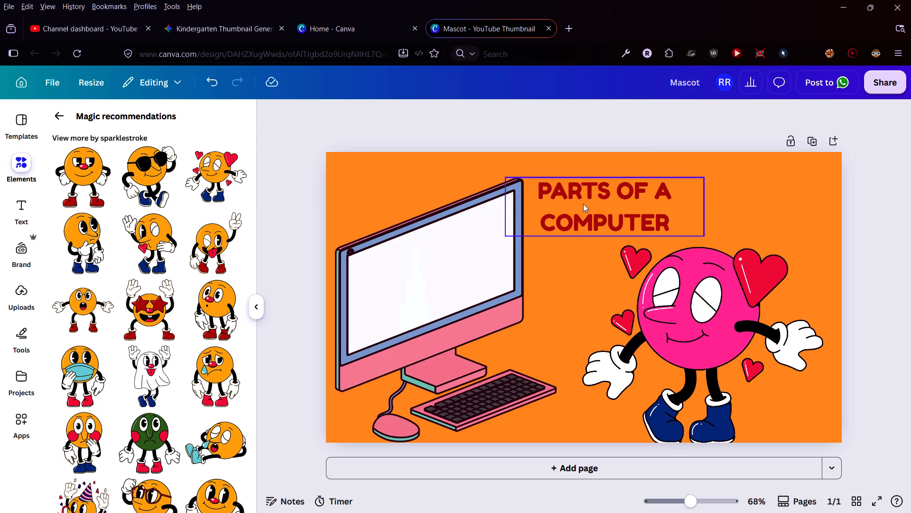
click(739, 123)
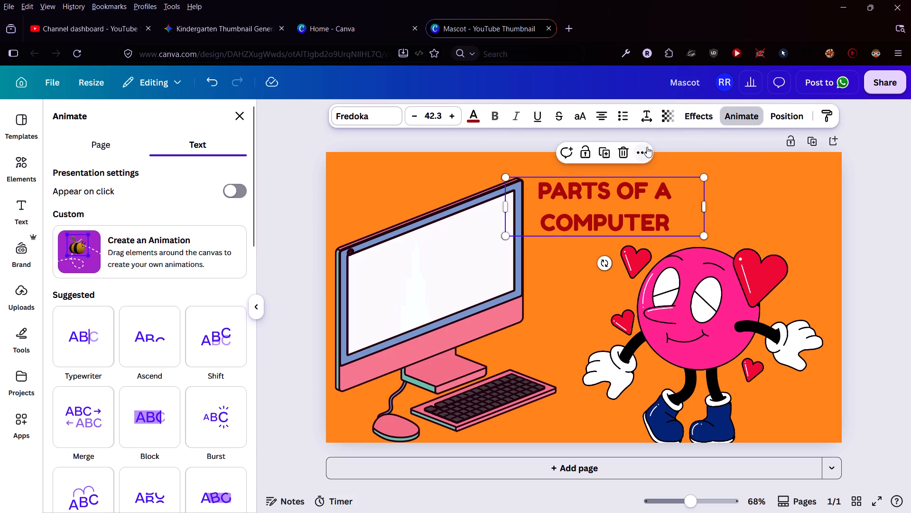
click(710, 113)
scroll(108, 362, up, 1)
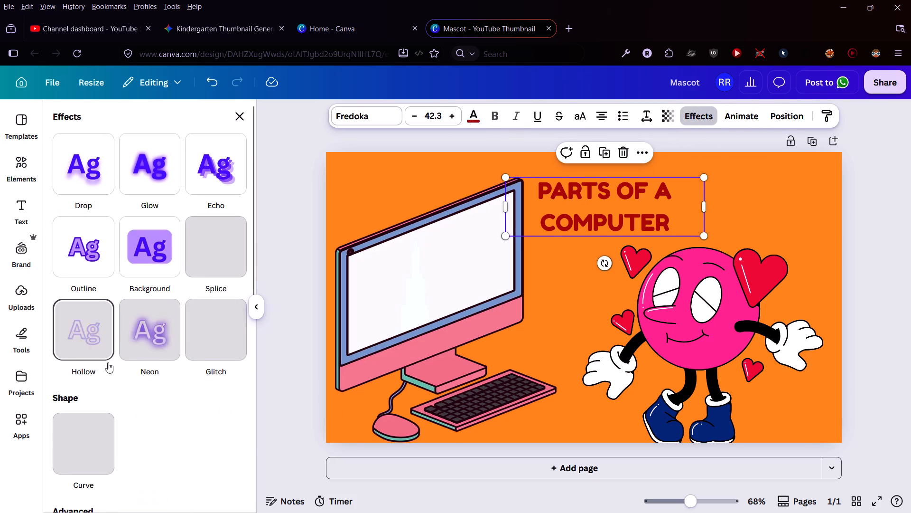
scroll(108, 362, up, 1)
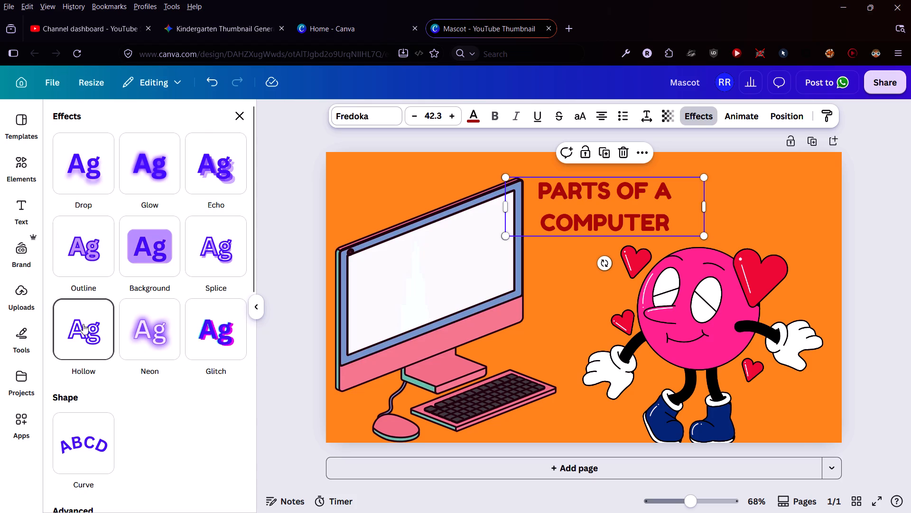
click(83, 264)
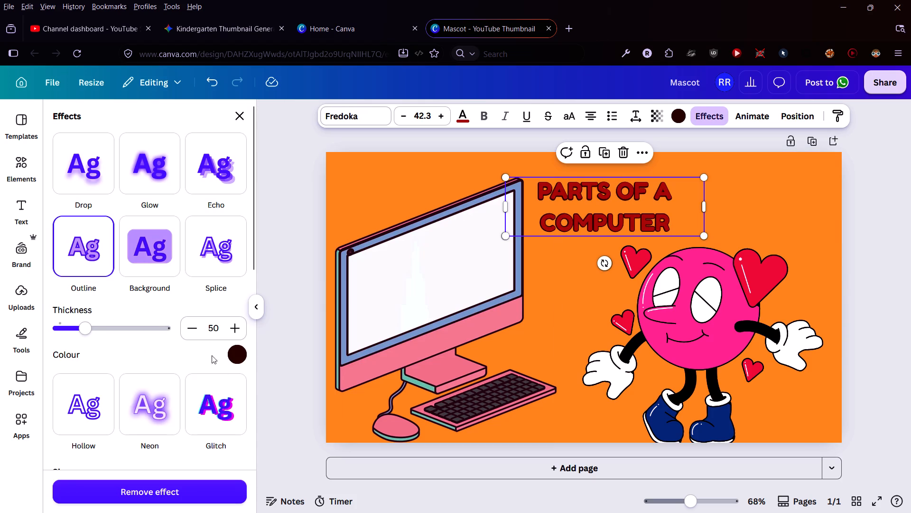
click(294, 289)
click(401, 174)
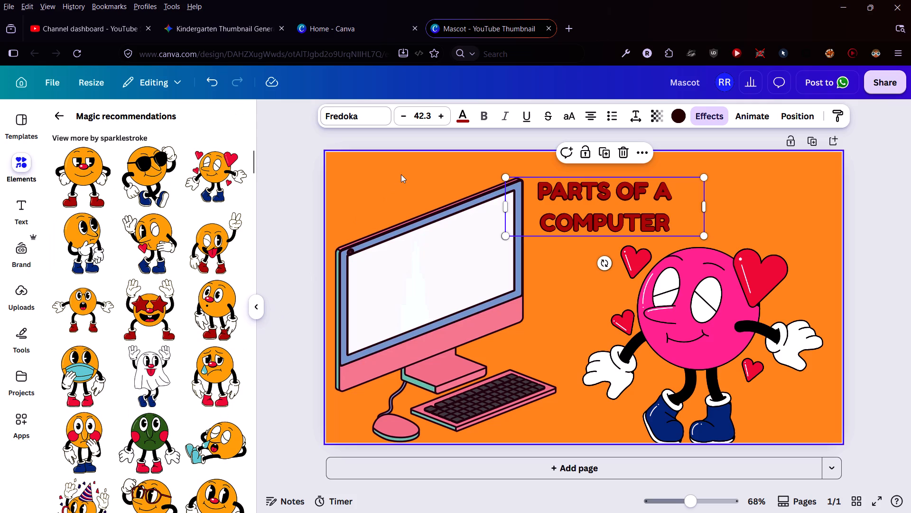
Set the title's font size to 54.3 and position it between the monitor's top edge and the character's head.
click(628, 215)
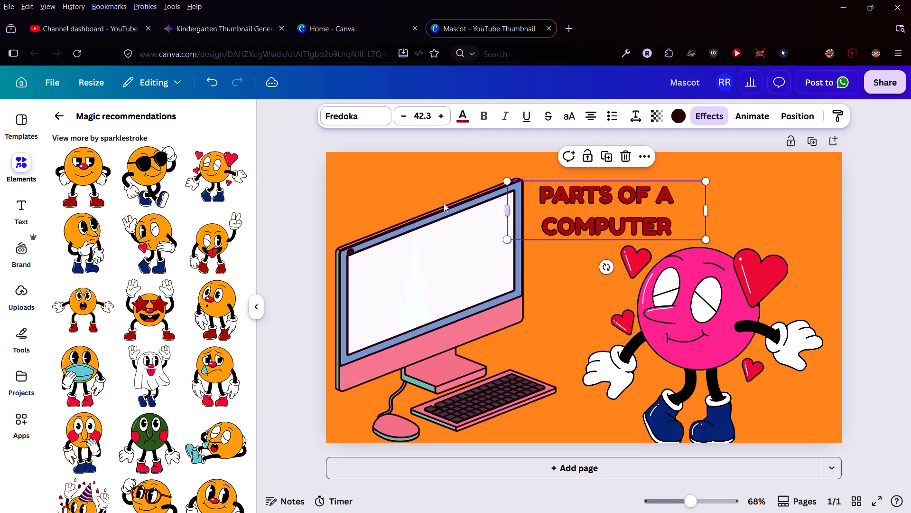
triple_click(404, 114)
click(404, 114)
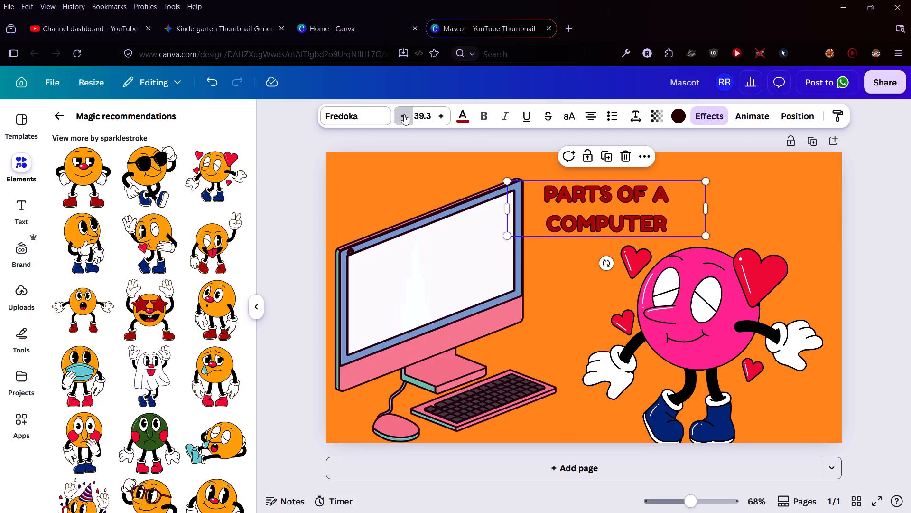
triple_click(447, 118)
triple_click(447, 118)
triple_click(447, 118)
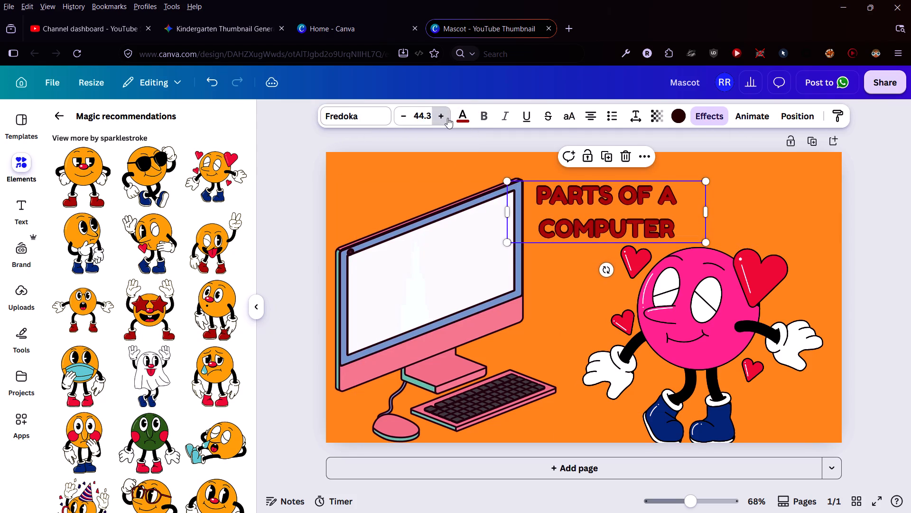
triple_click(447, 118)
triple_click(447, 118)
click(447, 118)
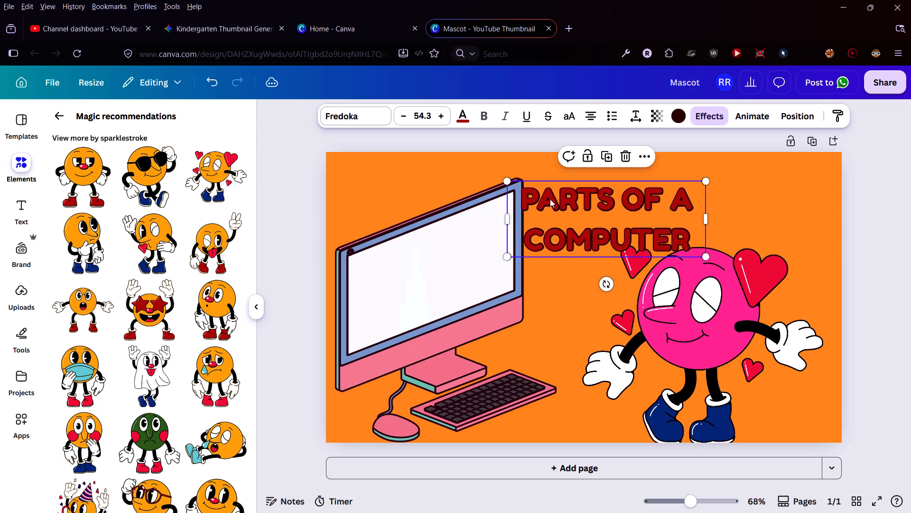
drag(574, 205, 594, 191)
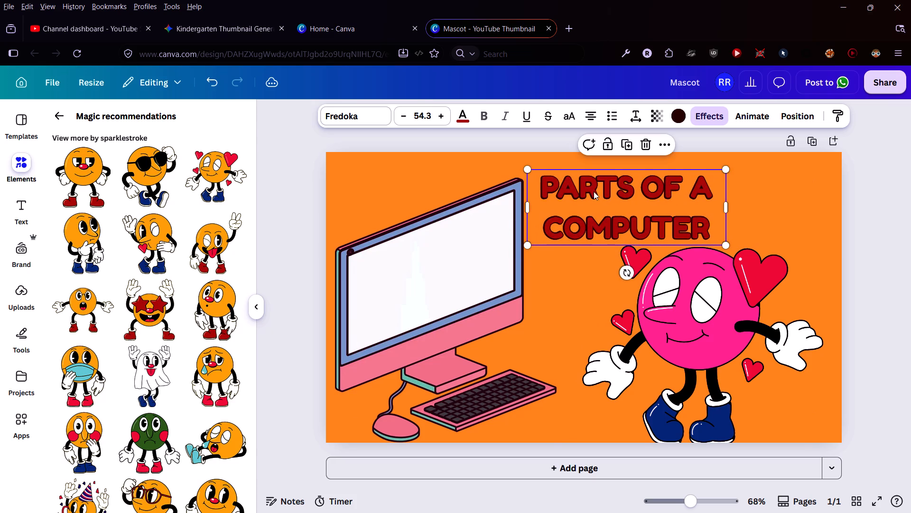
click(298, 204)
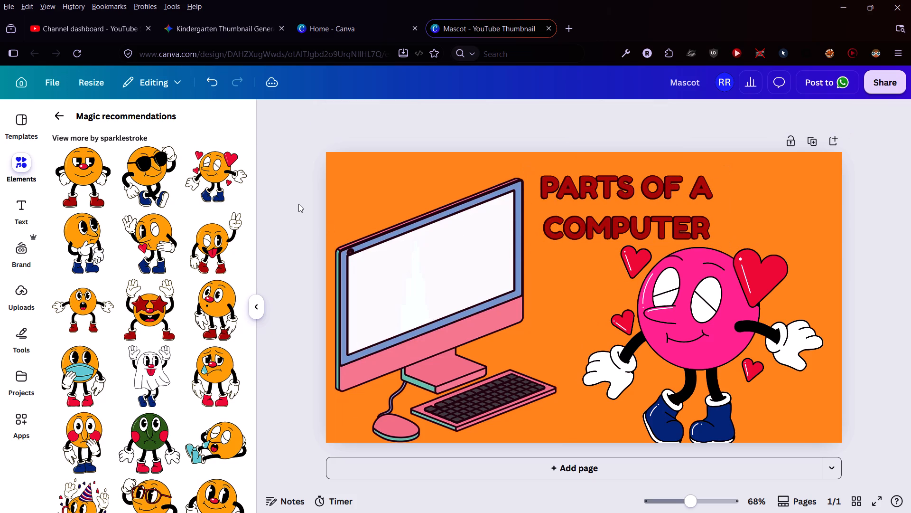
Shorten the title to COMPUTER by deleting PARTS OF A, and lower it closer to the character.
double_click(635, 185)
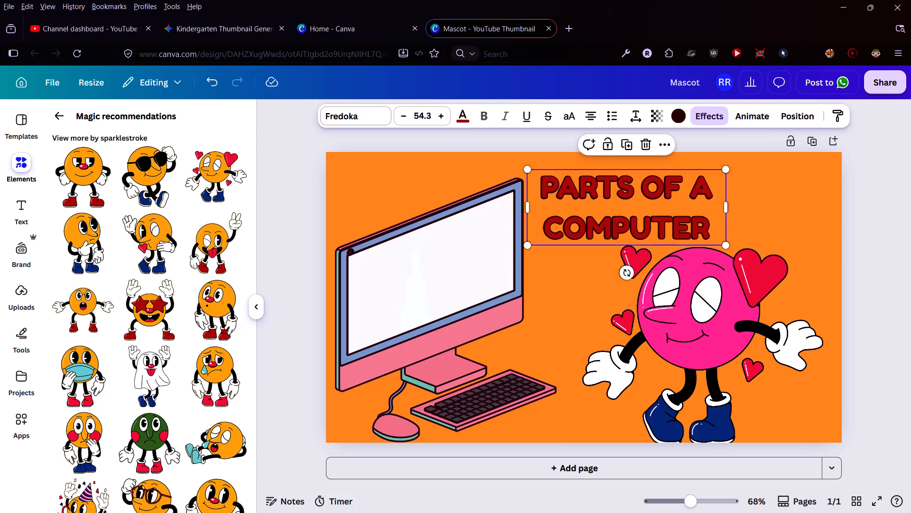
drag(709, 199, 538, 194)
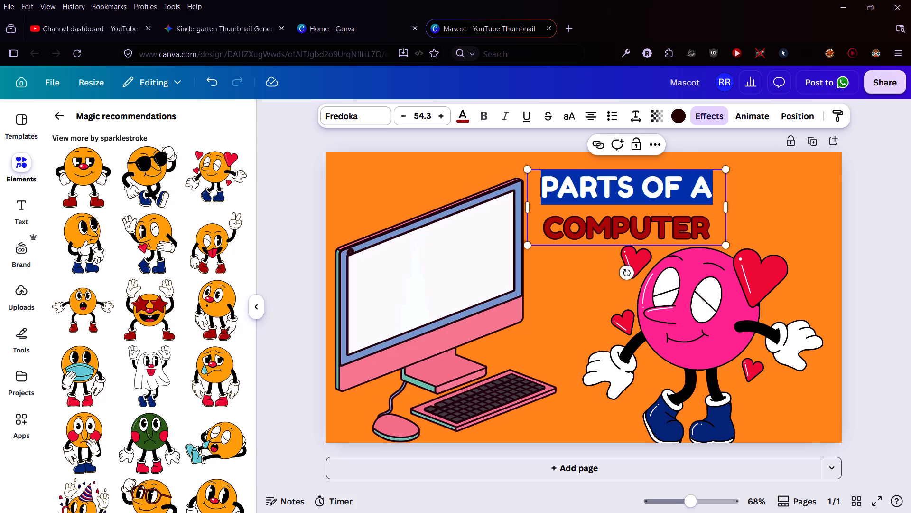
key(BackSpace)
click(293, 164)
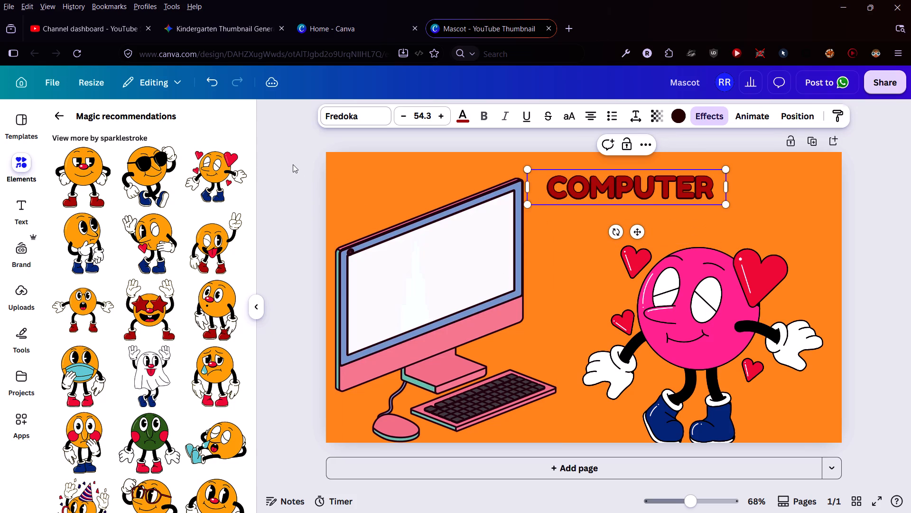
drag(590, 190, 590, 219)
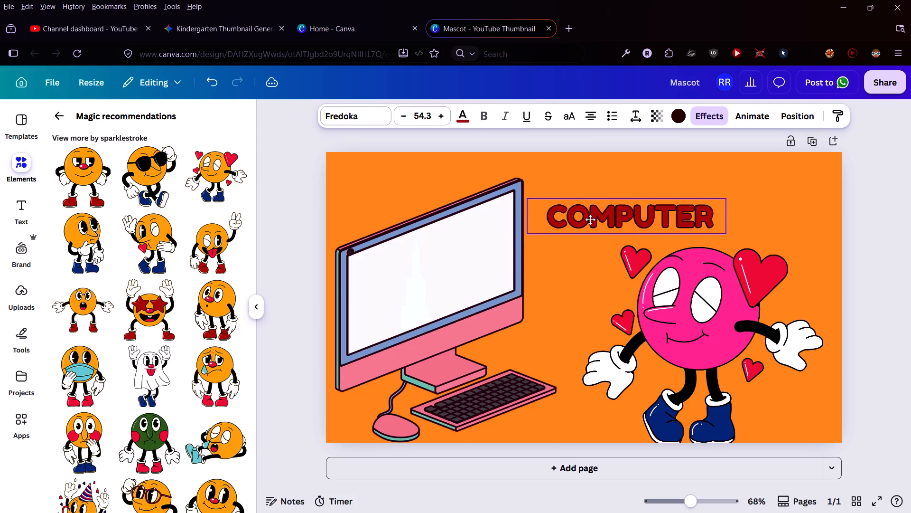
drag(590, 219, 590, 218)
click(303, 200)
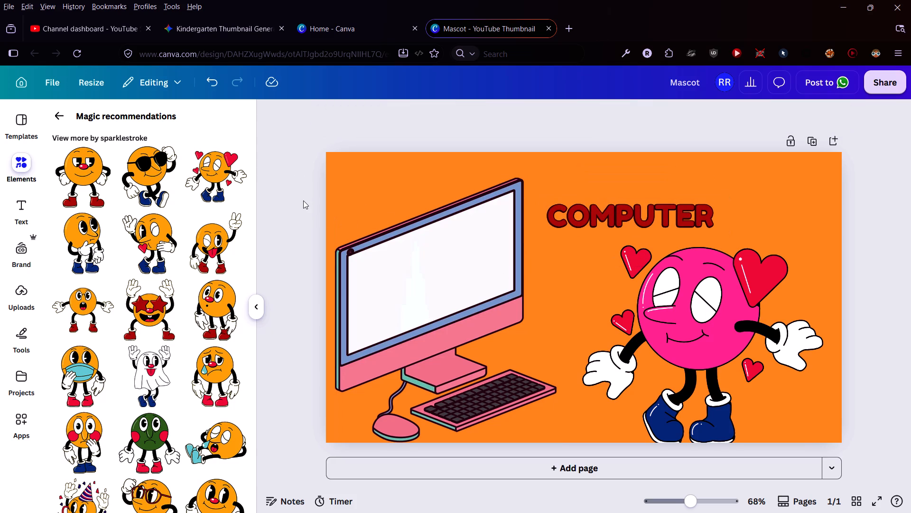
key(Print)
drag(326, 152, 620, 320)
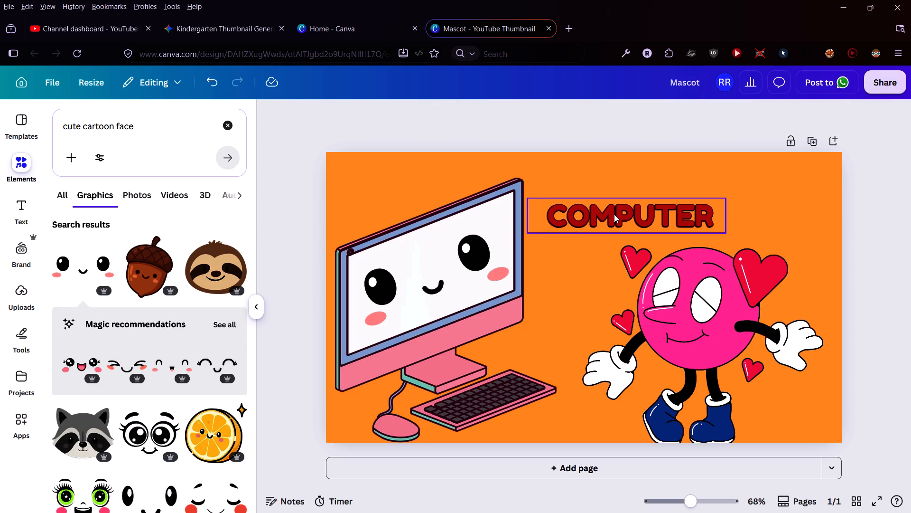
click(467, 117)
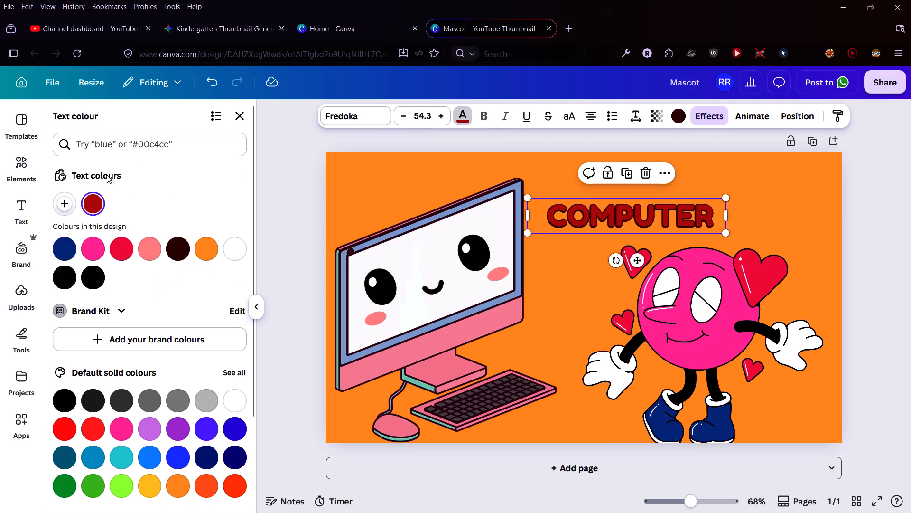
click(94, 145)
key(ctrl+v)
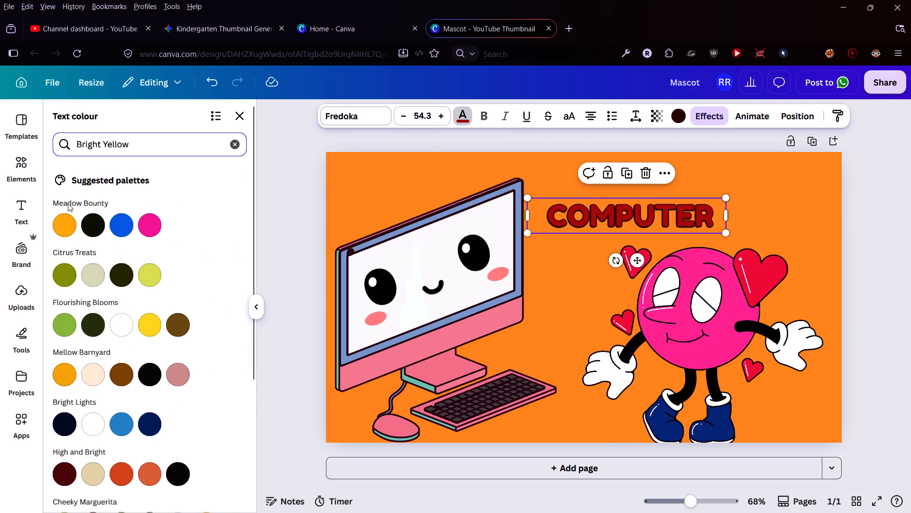
click(65, 220)
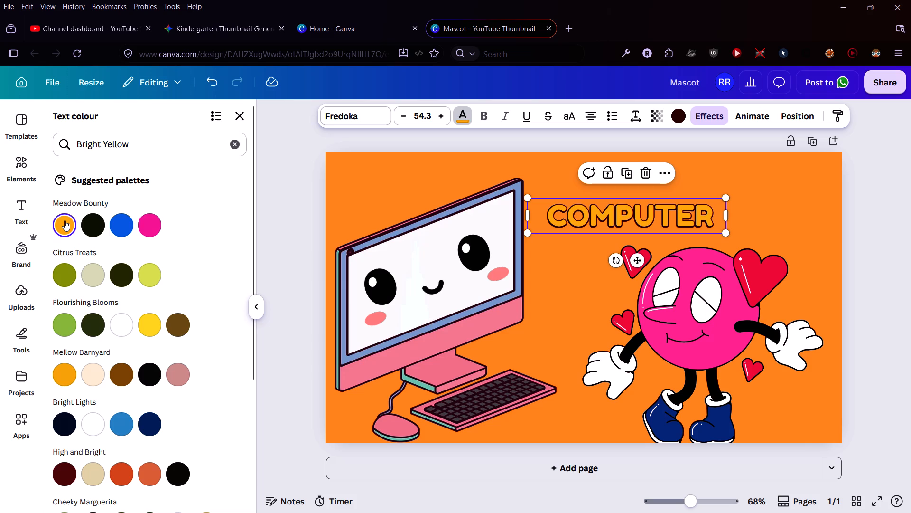
Make the COMPUTER title's outline effect black with a thickness of 126, and deselect the title.
click(672, 114)
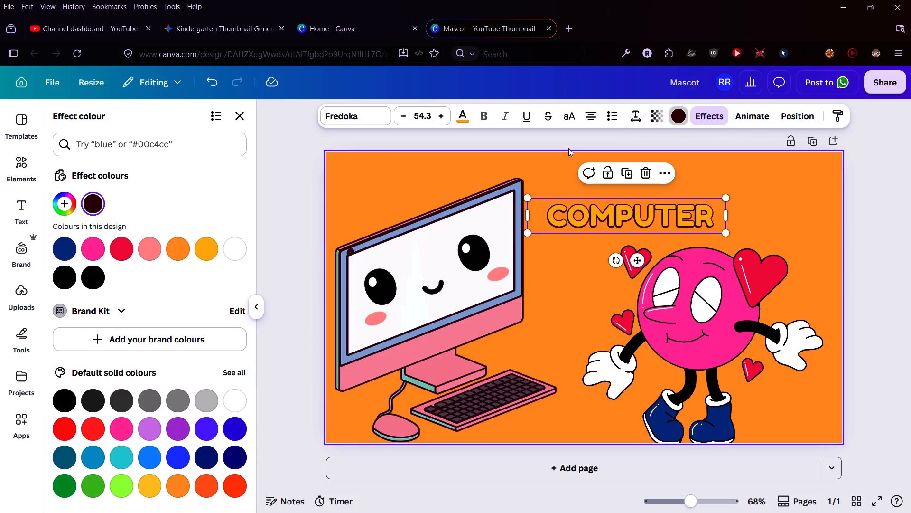
click(65, 278)
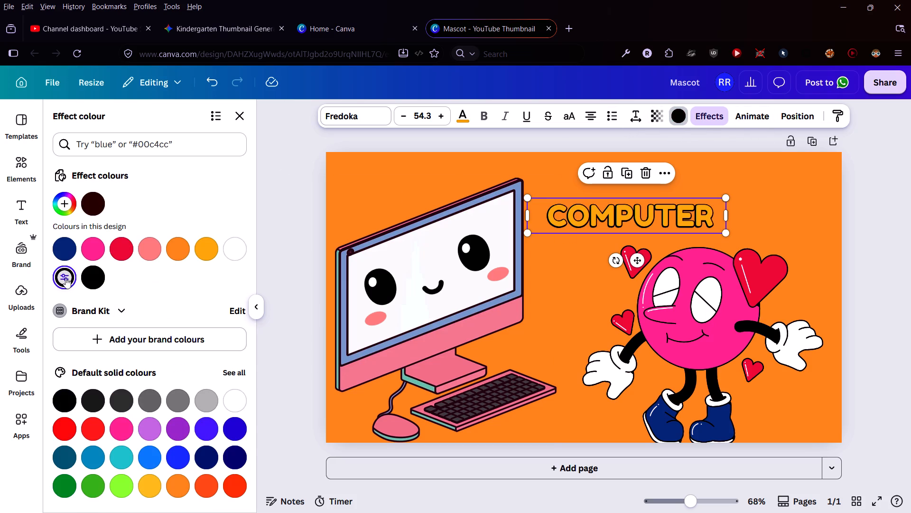
click(701, 119)
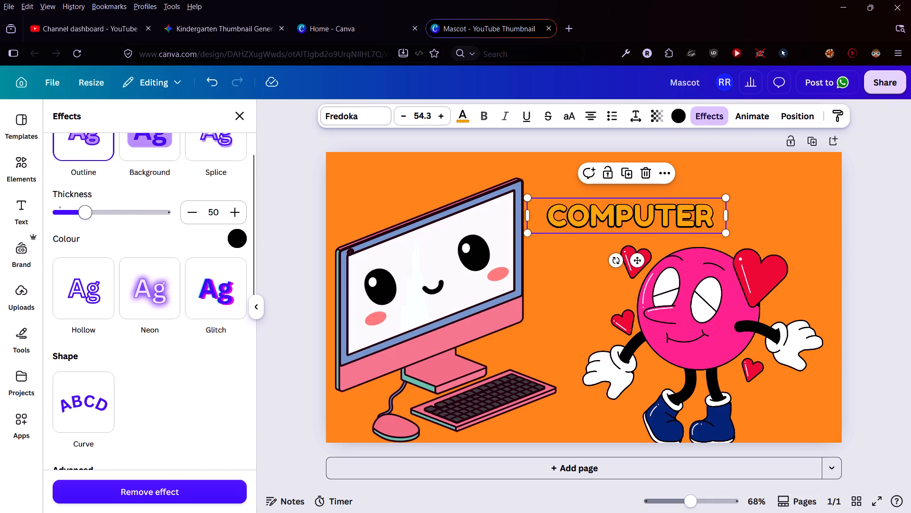
drag(89, 211, 126, 219)
click(288, 197)
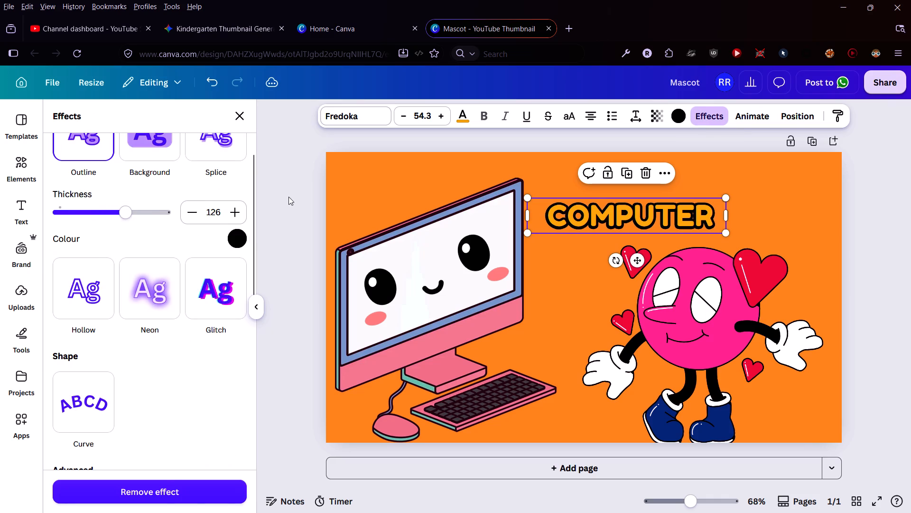
click(354, 163)
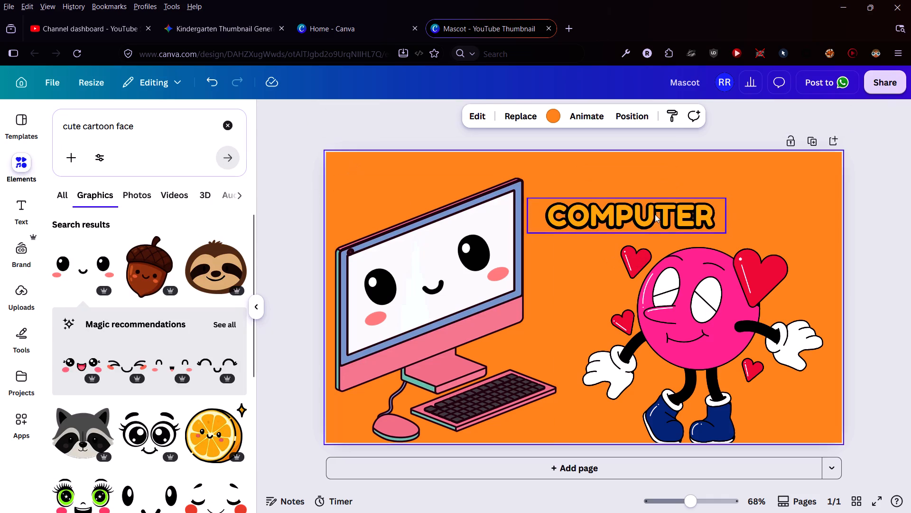
Move the COMPUTER title slightly upward, above the pink character.
drag(598, 203, 599, 195)
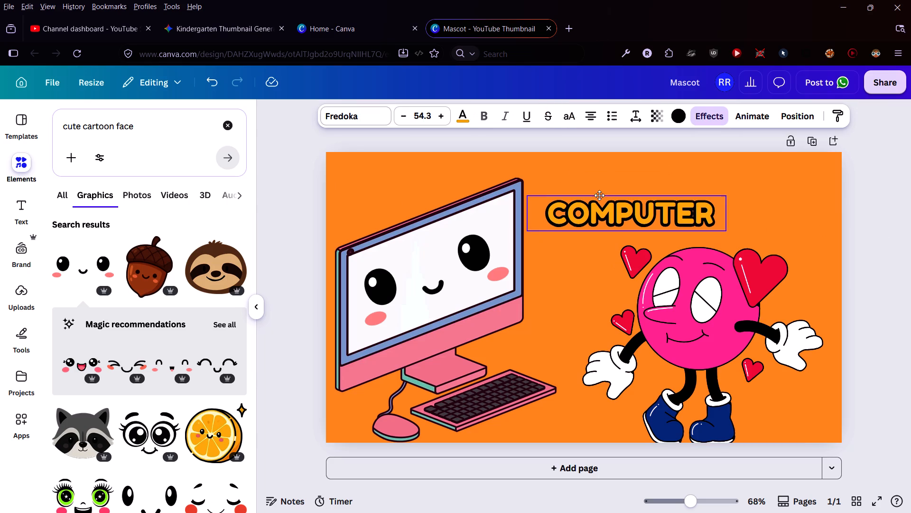
drag(599, 195, 600, 193)
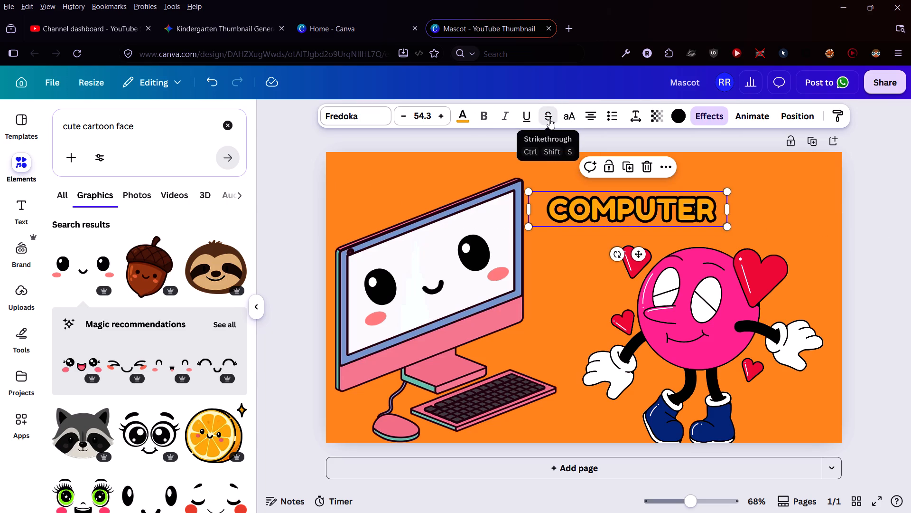
Widen the COMPUTER title's letter spacing and set it to 80.
click(633, 119)
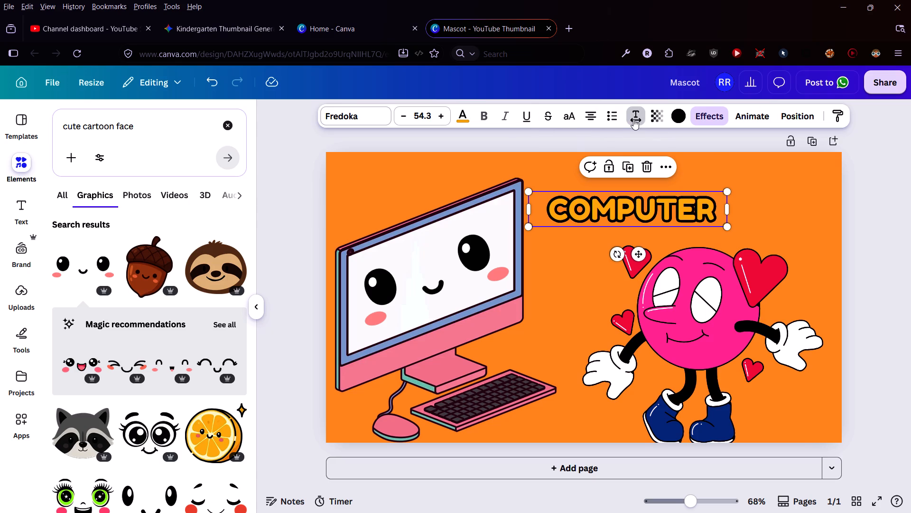
drag(590, 164, 595, 164)
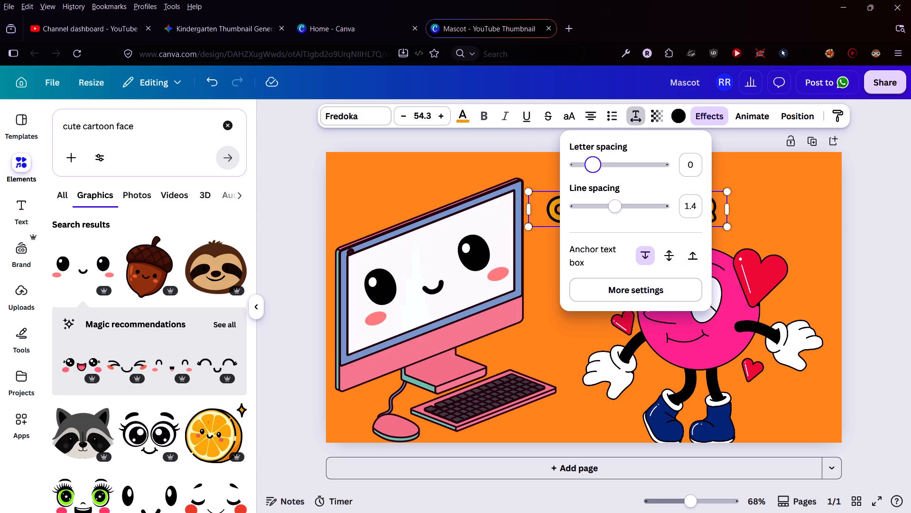
drag(595, 164, 600, 165)
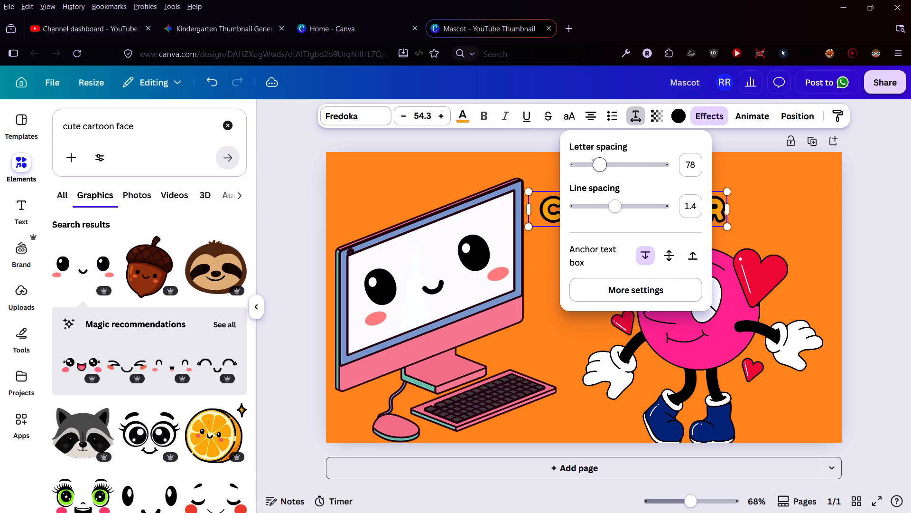
click(306, 139)
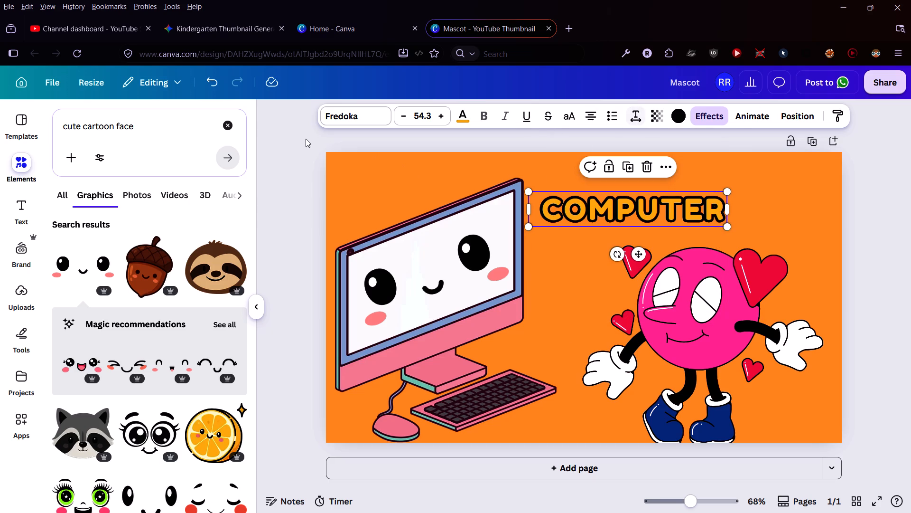
click(640, 115)
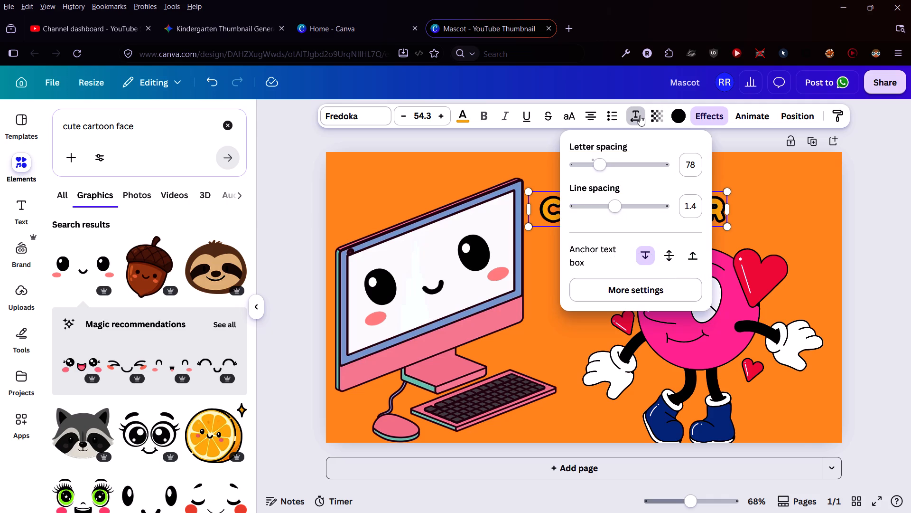
click(694, 164)
key(Right)
key(BackSpace)
key(BackSpace)
text(80)
key(Return)
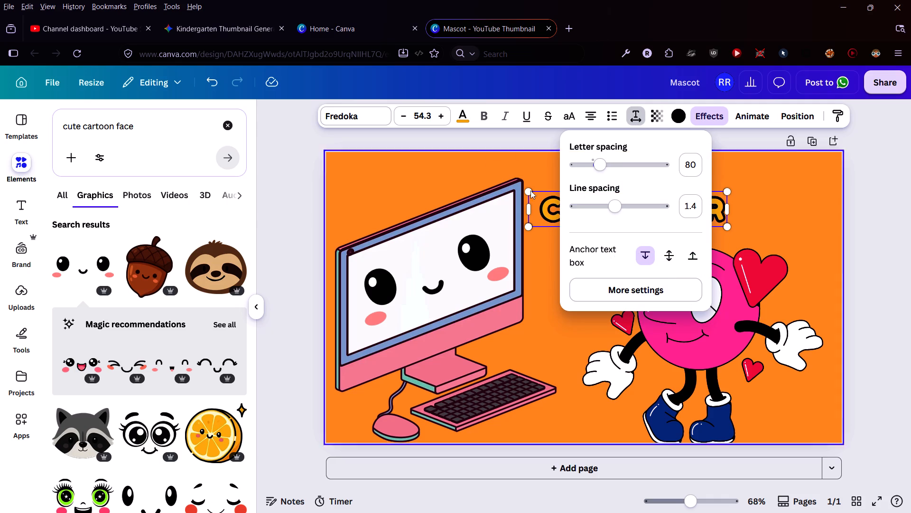
click(282, 197)
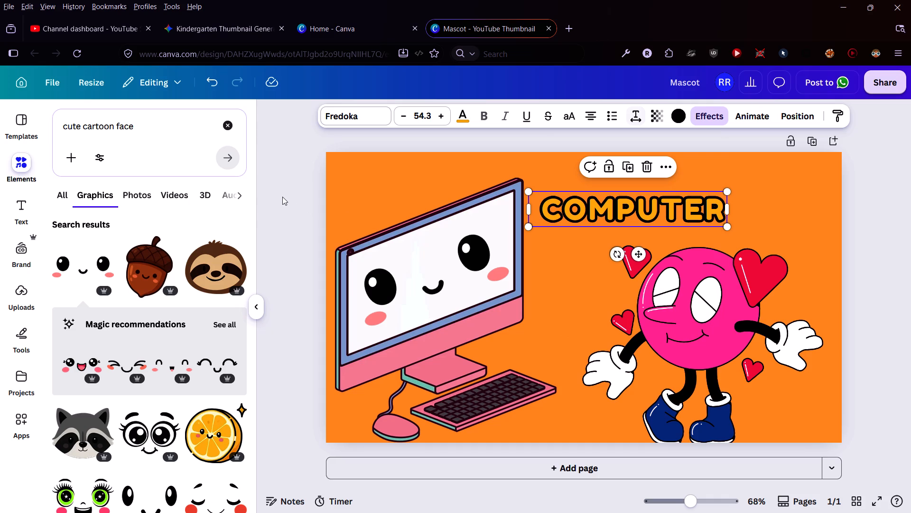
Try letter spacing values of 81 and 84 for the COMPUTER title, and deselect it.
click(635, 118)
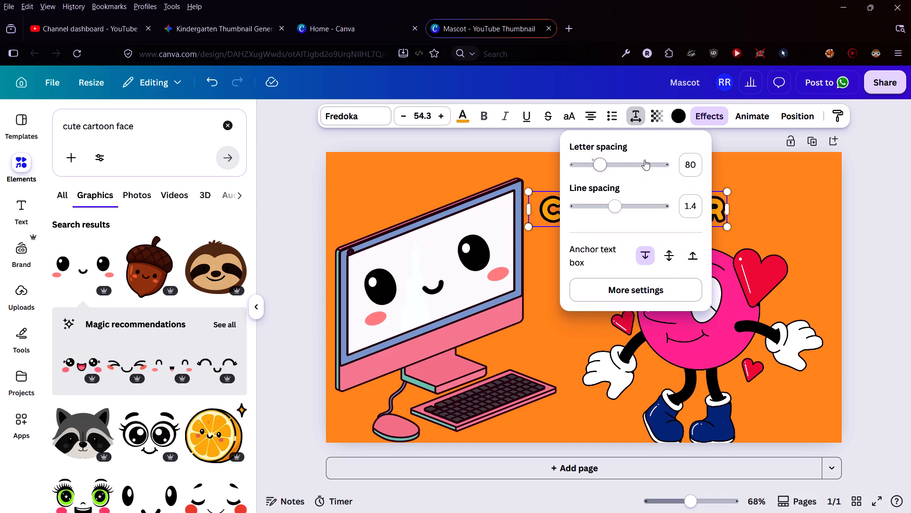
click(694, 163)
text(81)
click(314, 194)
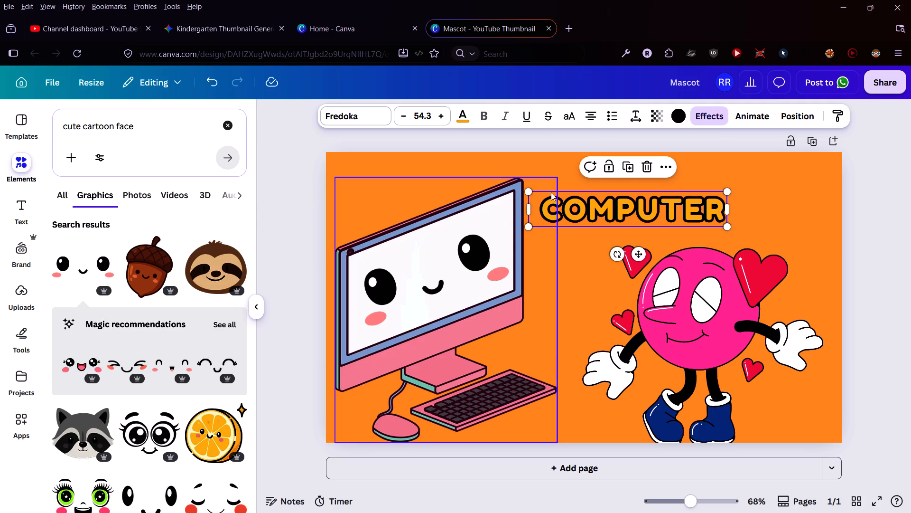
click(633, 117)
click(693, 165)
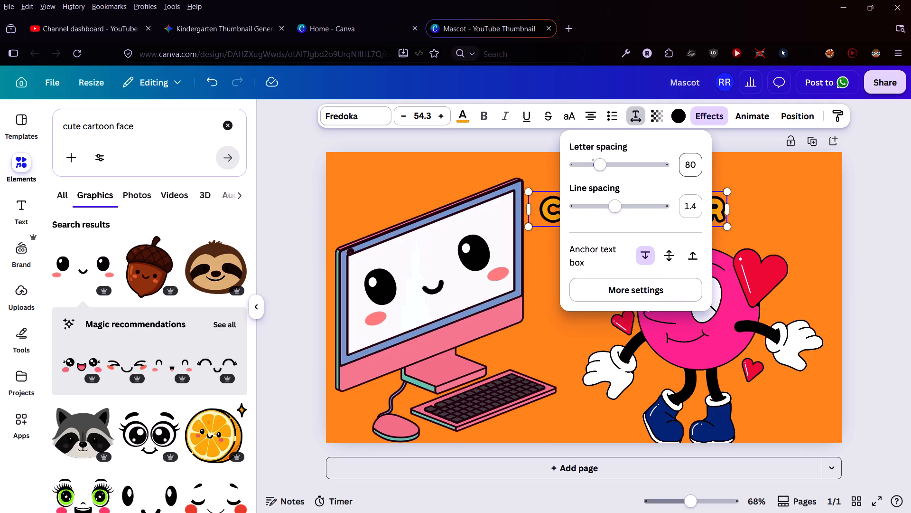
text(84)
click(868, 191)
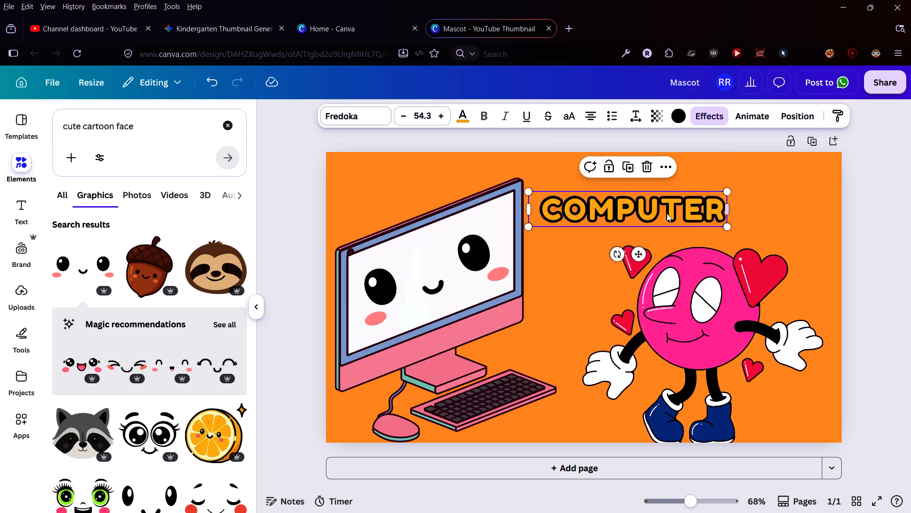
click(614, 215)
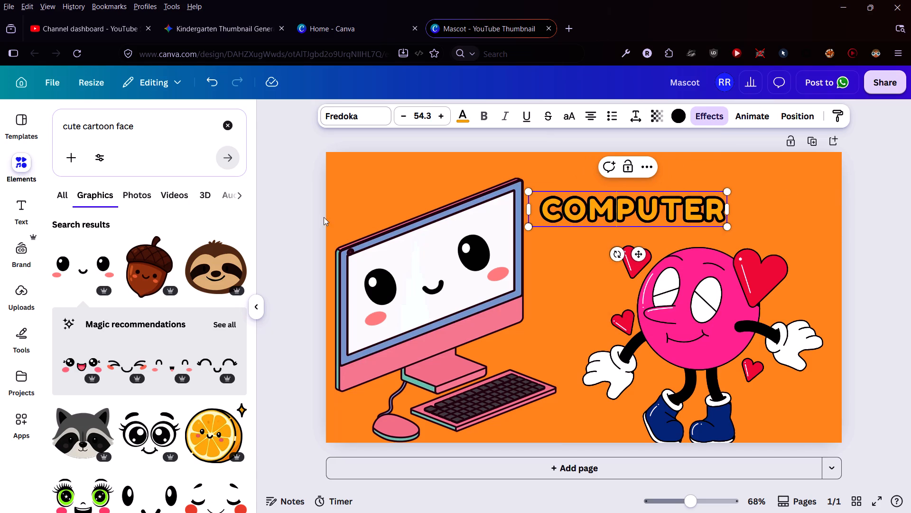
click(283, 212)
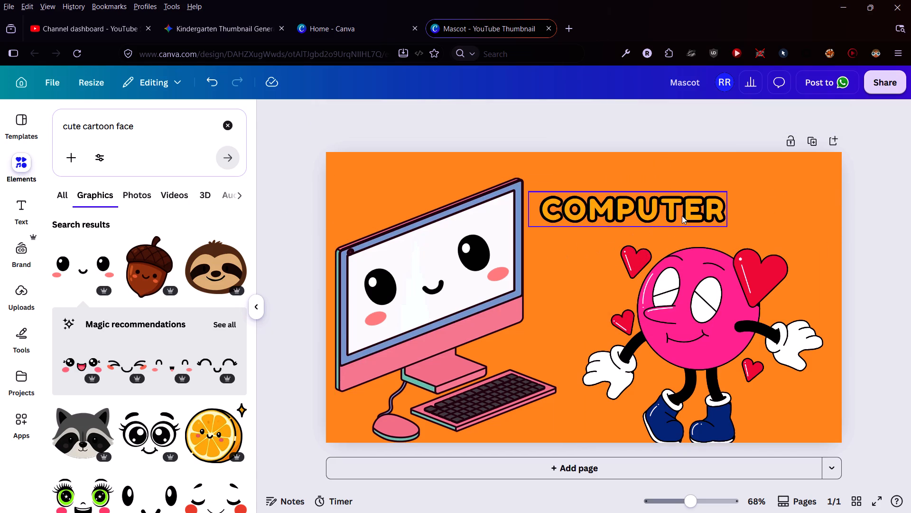
Shift the COMPUTER title slightly to the right, away from the monitor, and deselect it.
drag(651, 213, 657, 211)
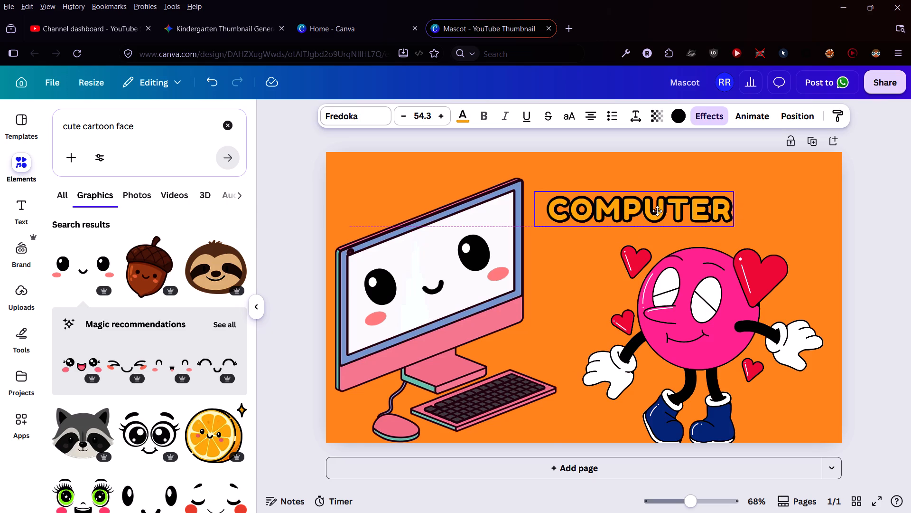
drag(657, 211, 656, 211)
click(297, 167)
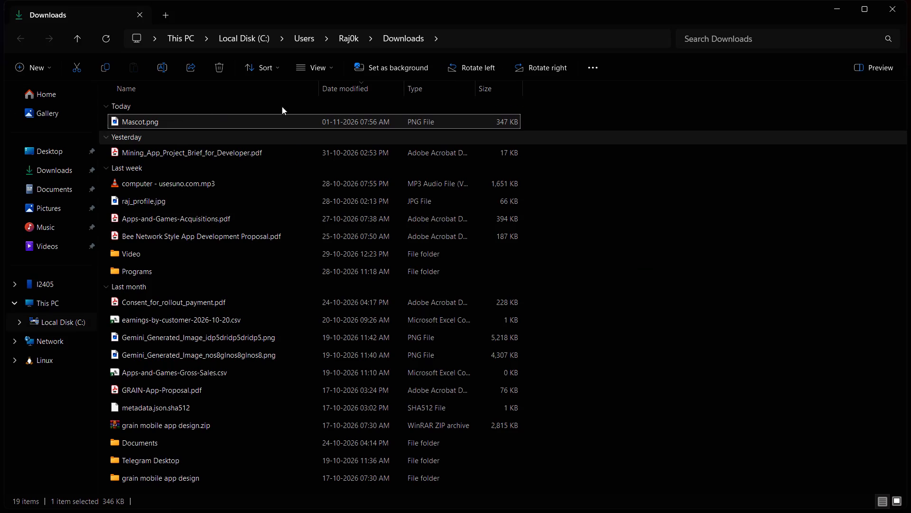
key(F2)
key(ctrl+a)
key(ctrl+v)
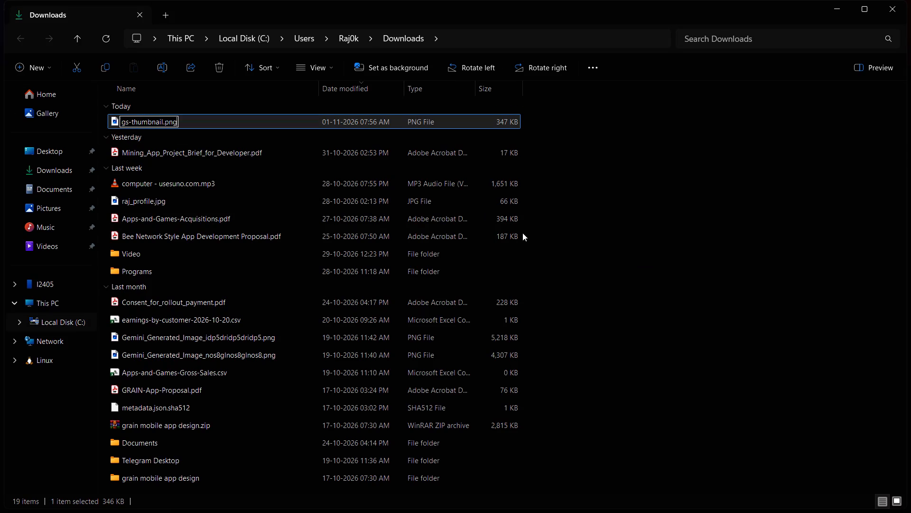
key(Return)
View the renamed thumbnail image enlarged to check it, and close the image viewer and the Downloads window.
double_click(348, 117)
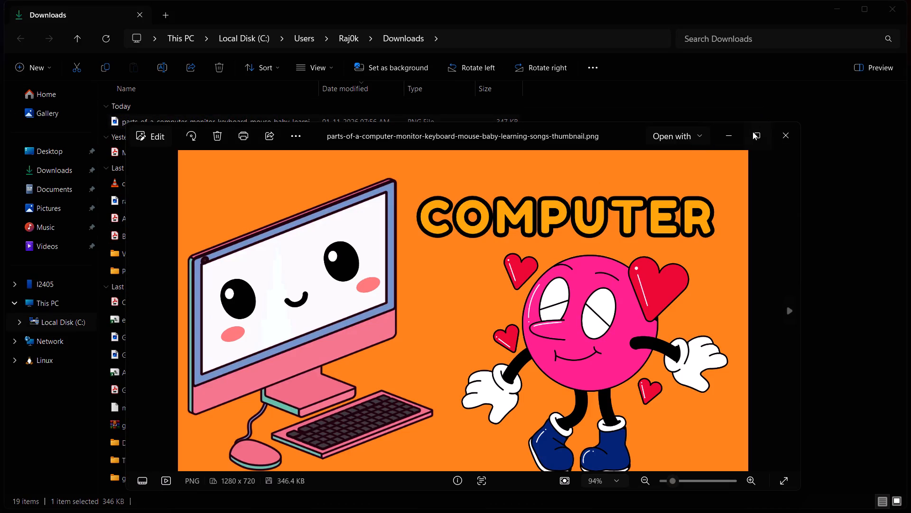
click(753, 132)
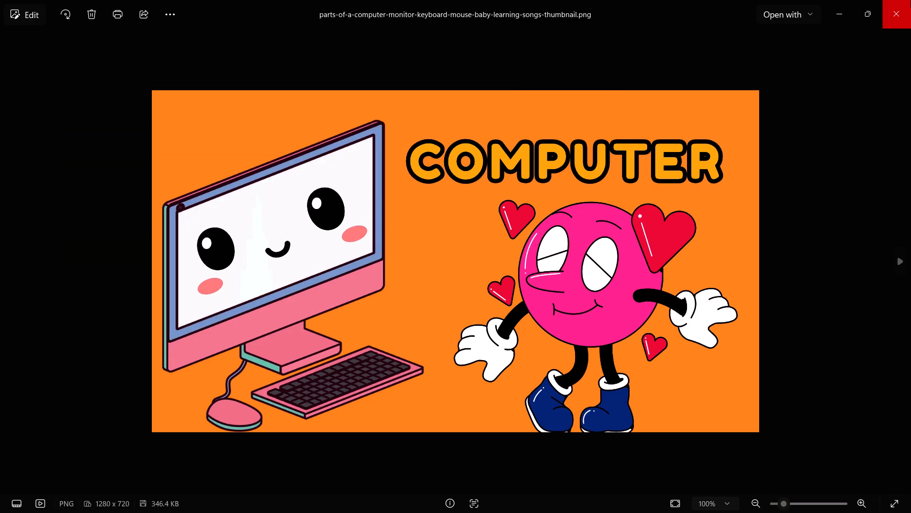
click(910, 0)
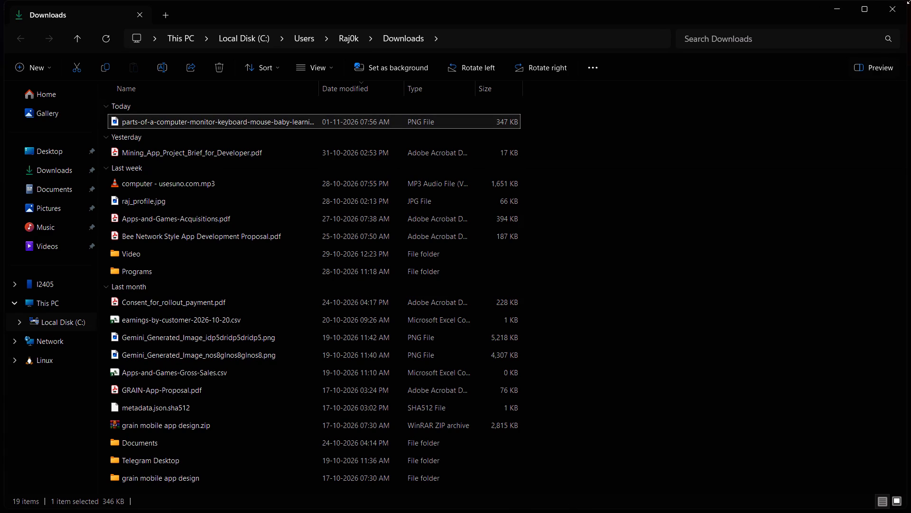
click(898, 10)
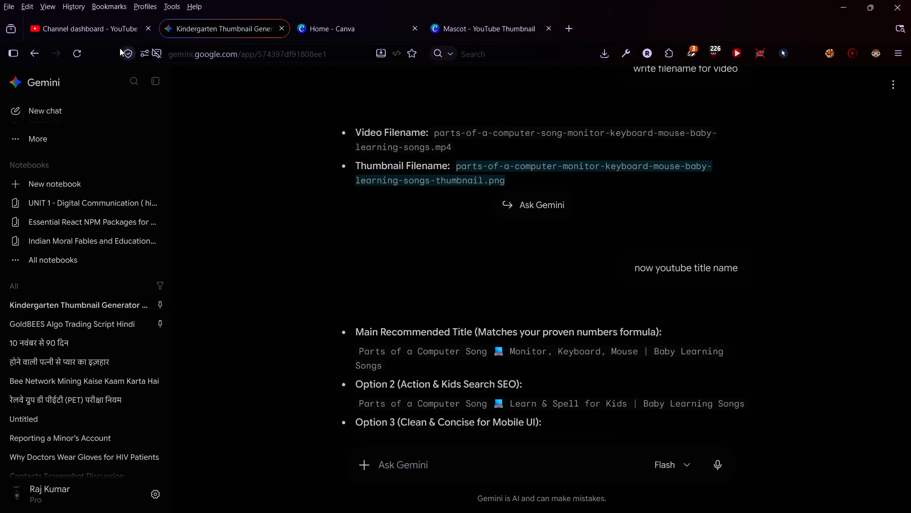
Switch to YouTube Studio and open the details of the video Parts of a Computer Song from the channel content.
click(106, 40)
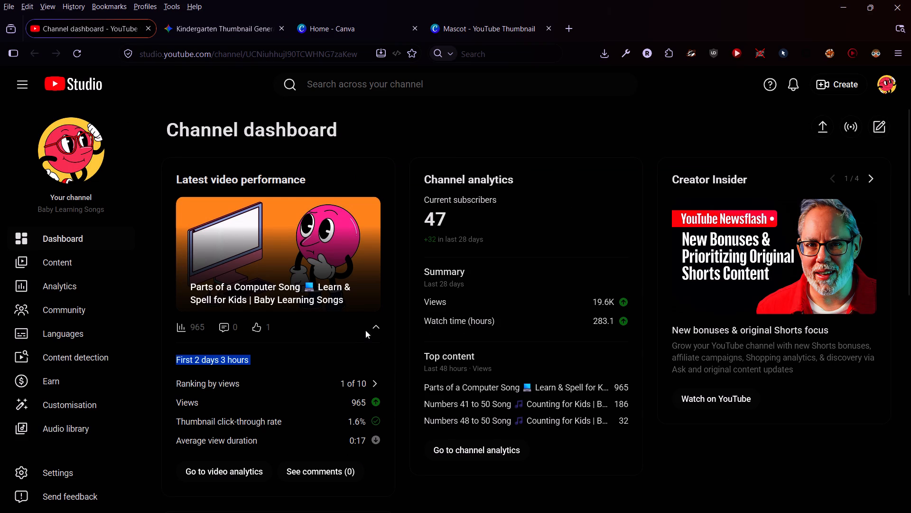
click(264, 239)
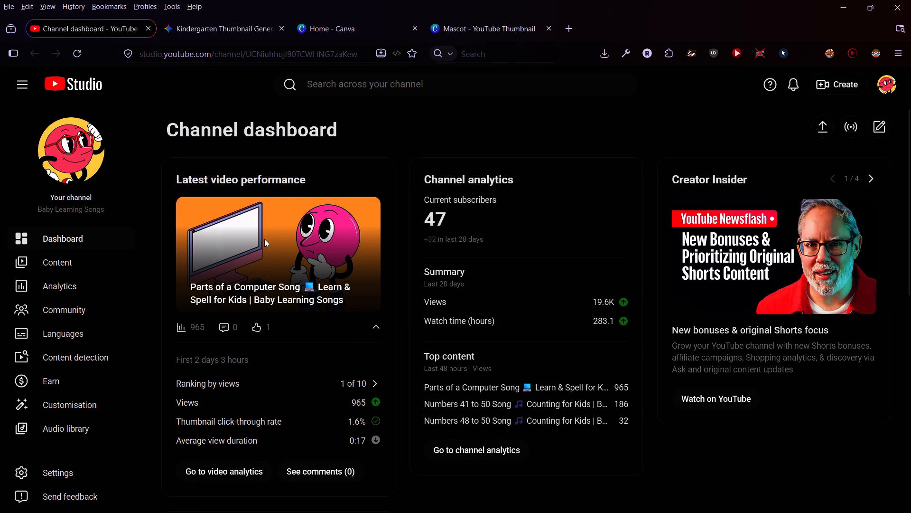
click(71, 262)
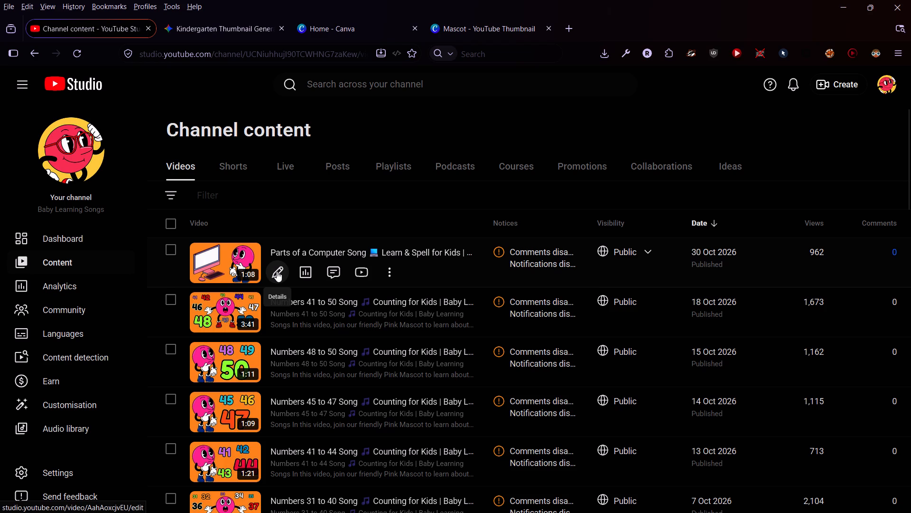
click(277, 271)
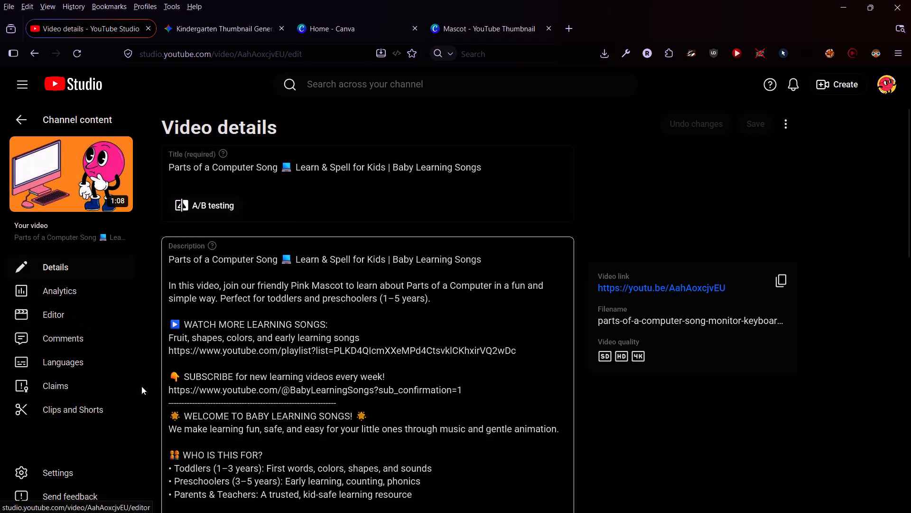
Replace the video's thumbnail with the renamed computer thumbnail PNG from Downloads and save the video details once it has uploaded.
scroll(134, 397, down, 2)
scroll(276, 385, down, 5)
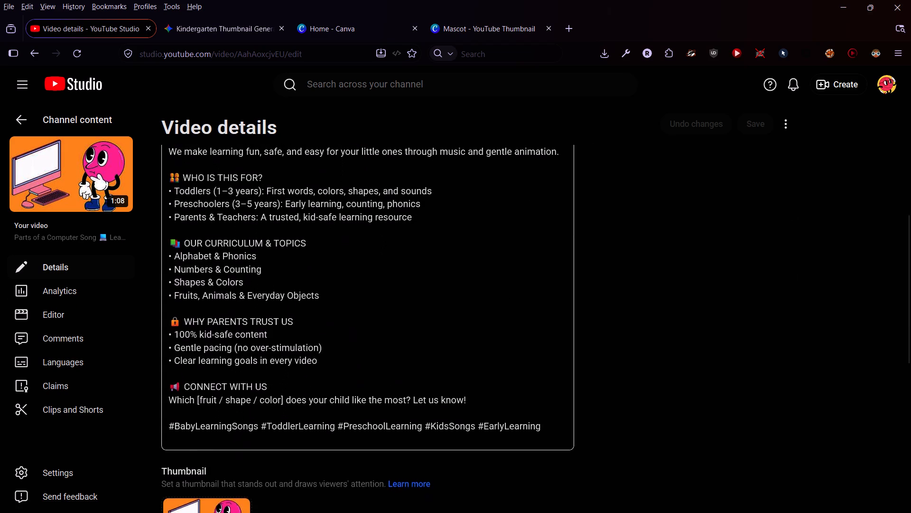
scroll(276, 385, down, 1)
click(239, 299)
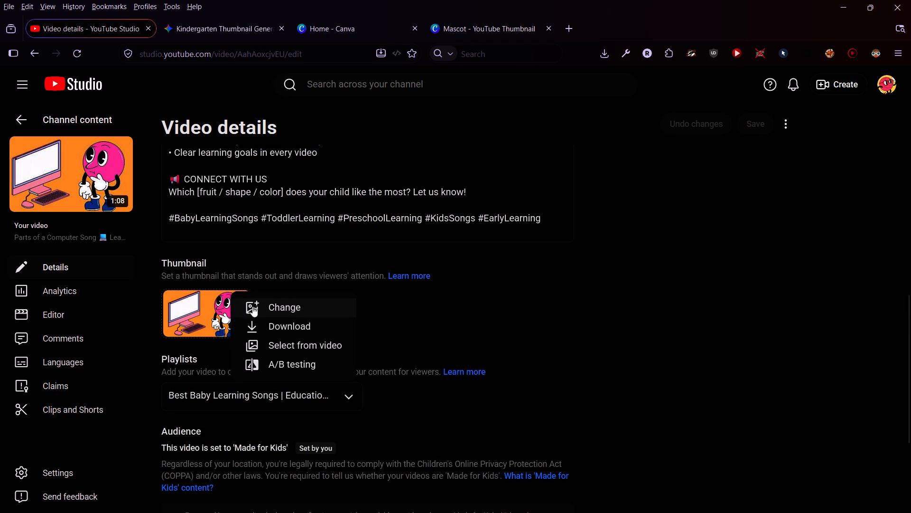
click(272, 312)
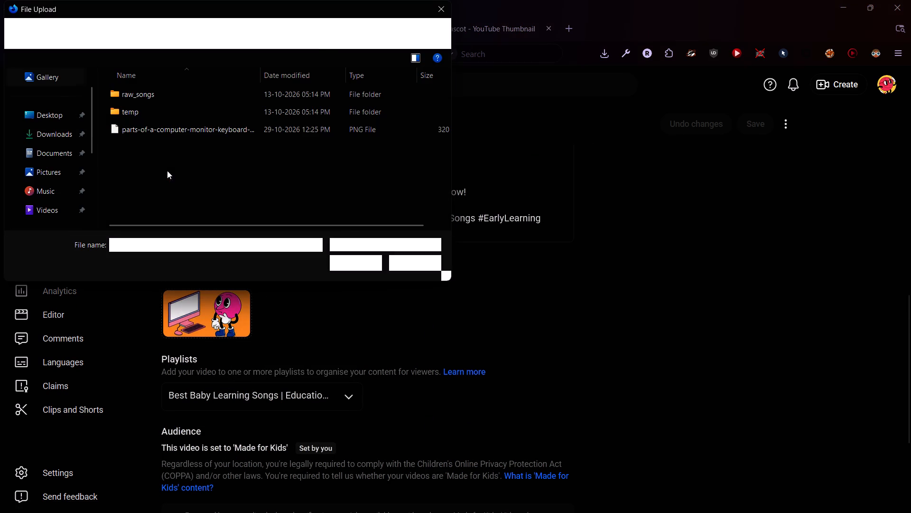
click(58, 134)
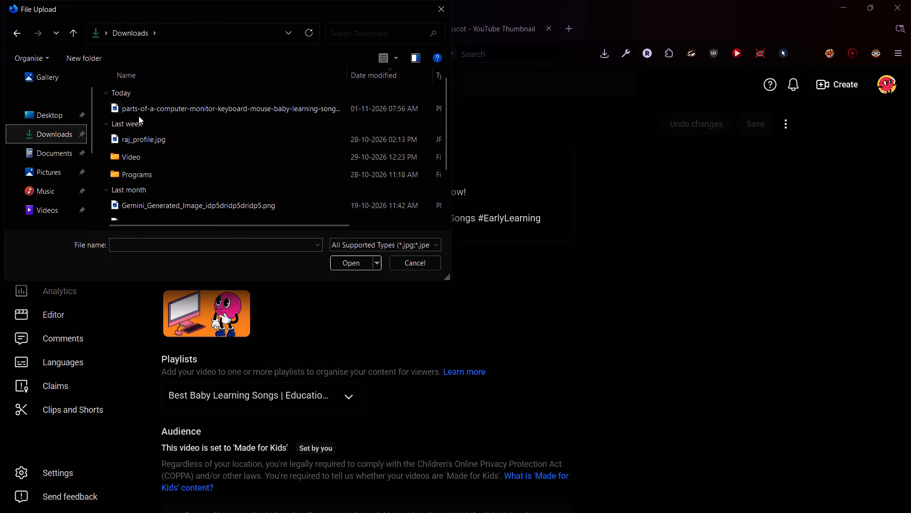
click(138, 109)
key(Return)
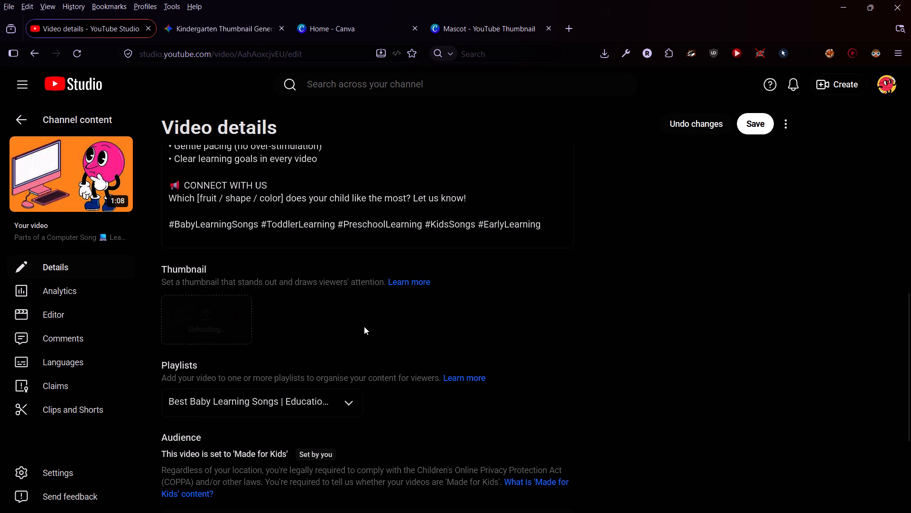
scroll(364, 326, down, 2)
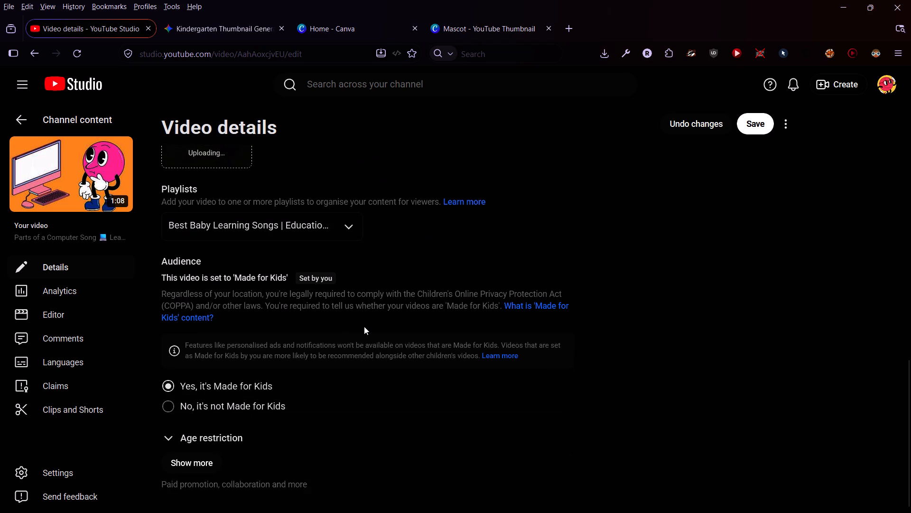
scroll(364, 326, up, 2)
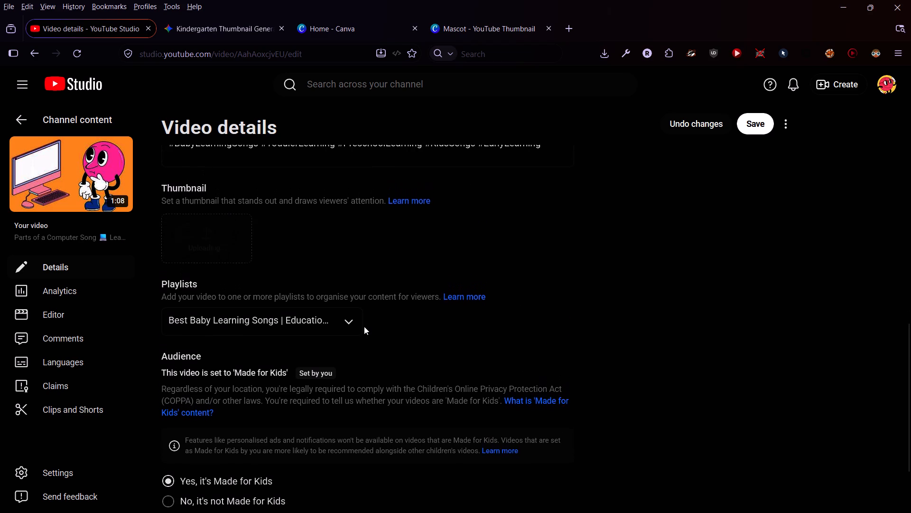
scroll(364, 326, up, 3)
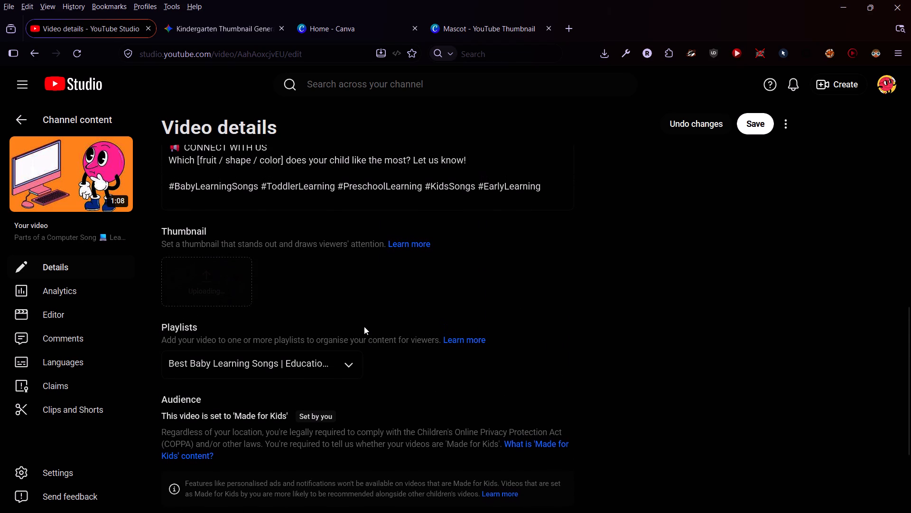
scroll(364, 326, up, 1)
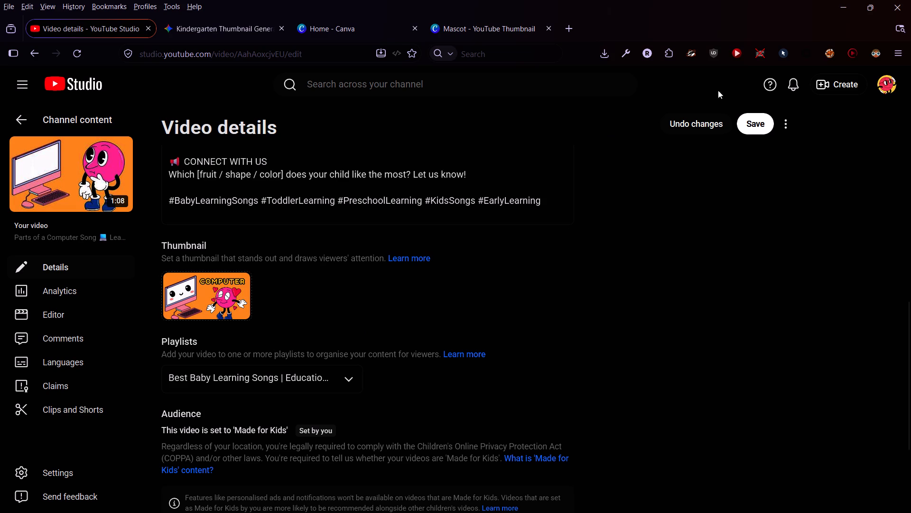
click(758, 122)
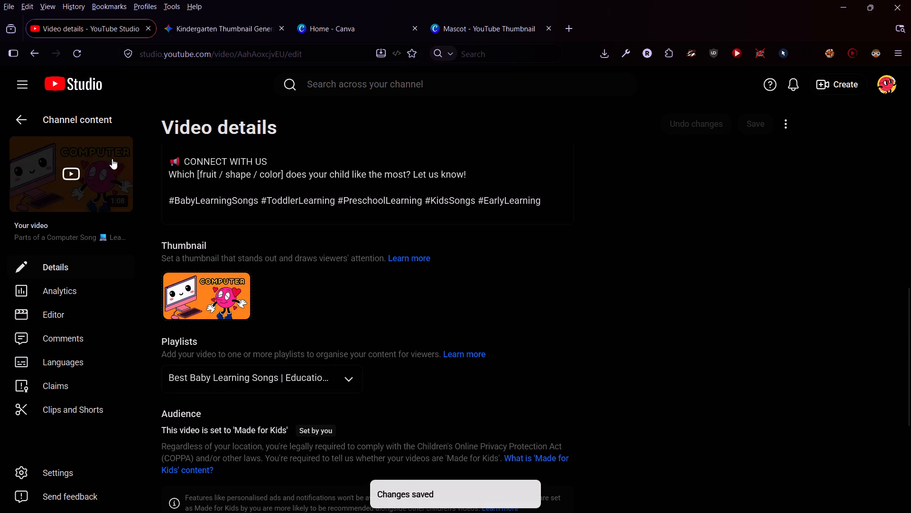
Return to the channel content list and check the computer song's thumbnail alongside the other videos.
click(26, 123)
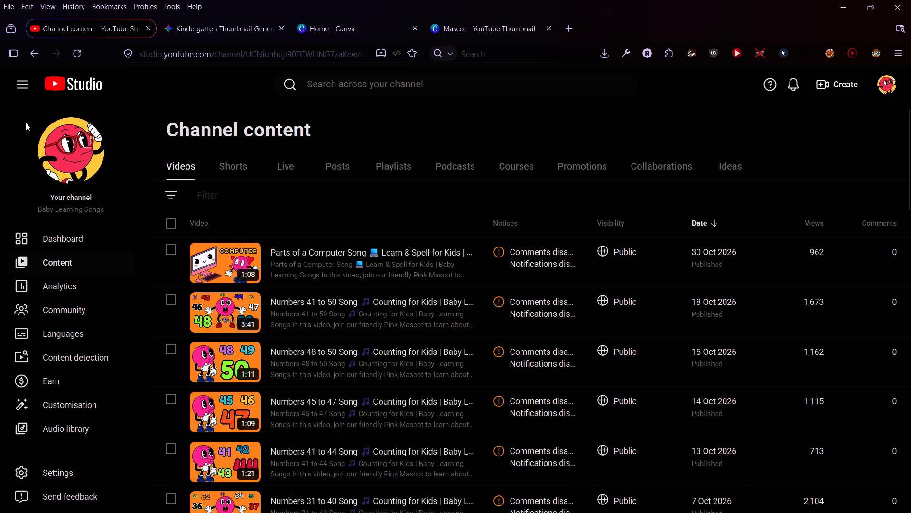
scroll(344, 269, down, 1)
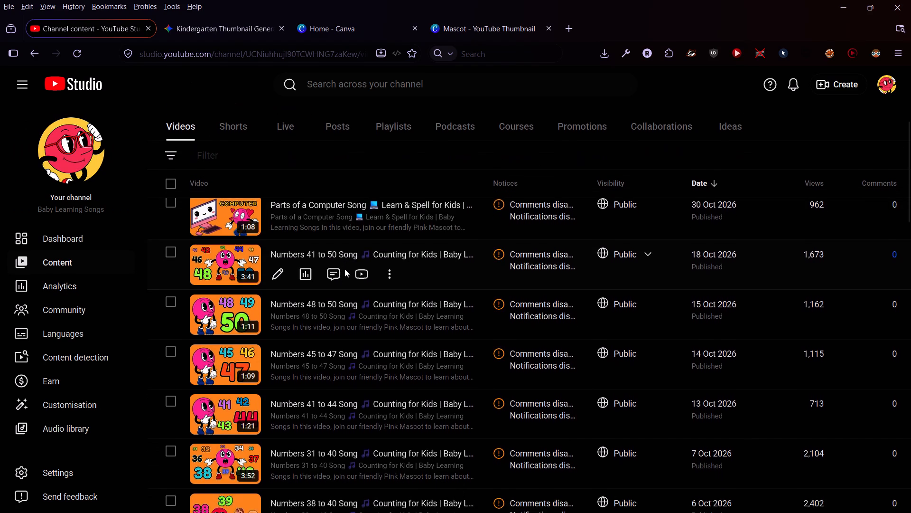
scroll(344, 269, down, 1)
scroll(344, 269, up, 3)
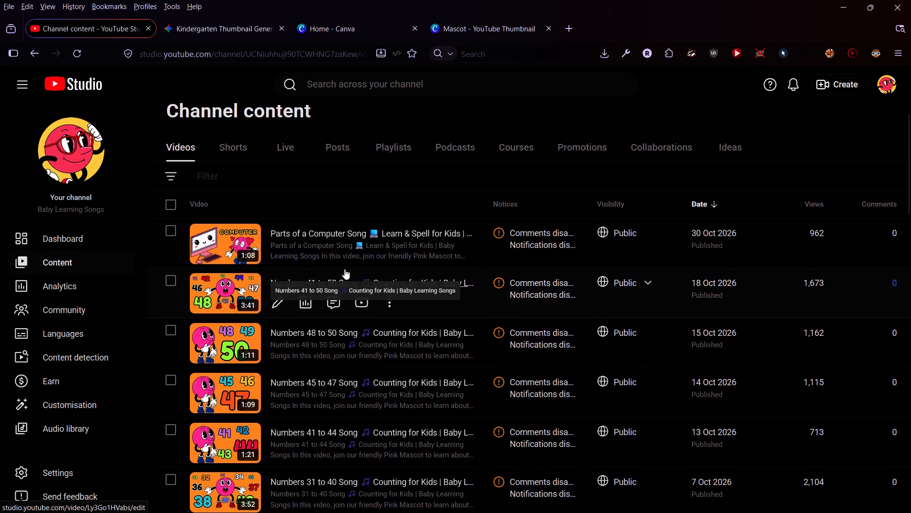
scroll(344, 269, up, 1)
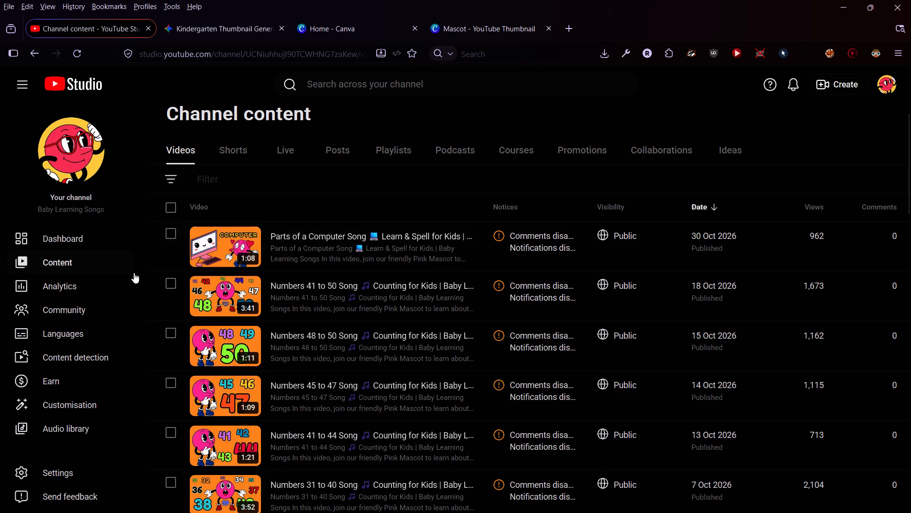
Review the channel analytics overview for the last 28 days, including the top content and the watch time chart.
click(91, 281)
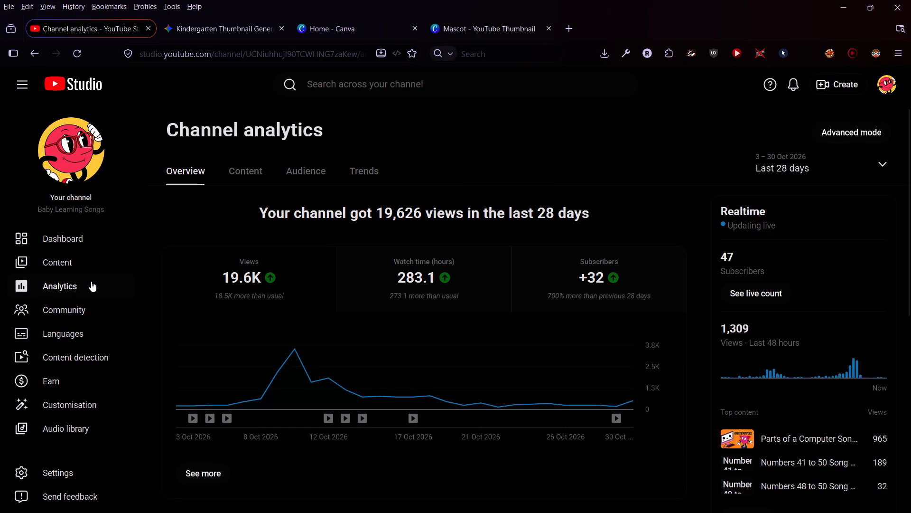
scroll(425, 318, down, 1)
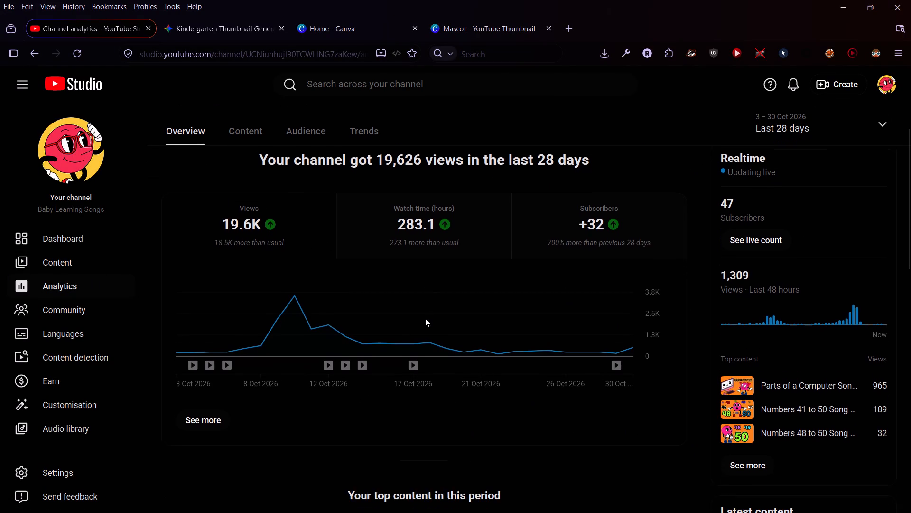
scroll(425, 318, down, 3)
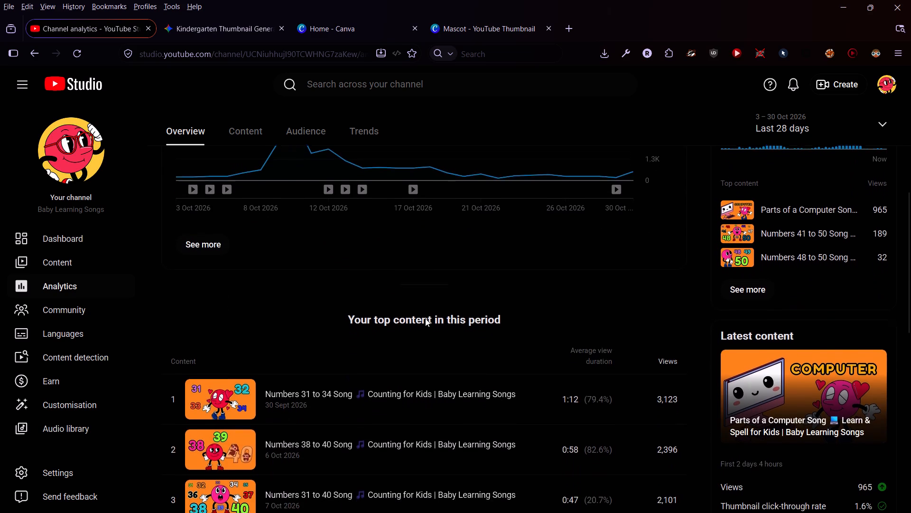
scroll(425, 318, down, 3)
scroll(425, 318, up, 3)
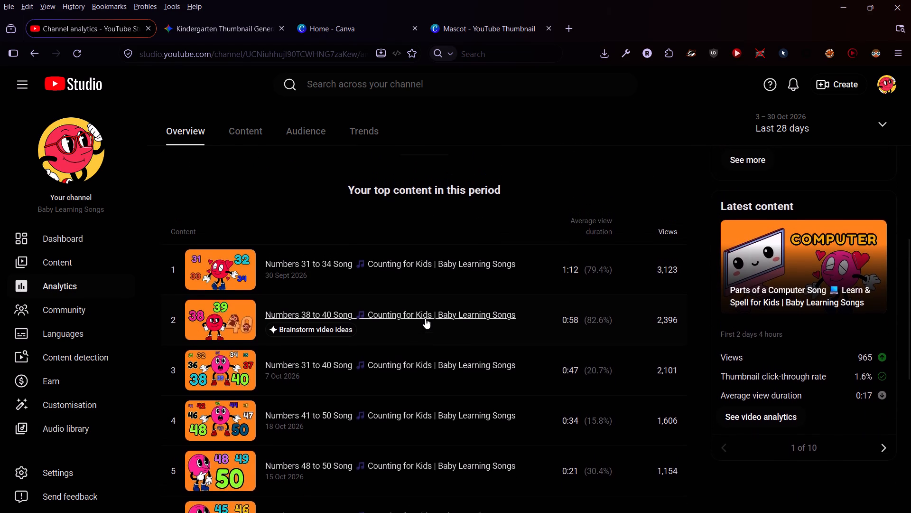
scroll(425, 318, up, 1)
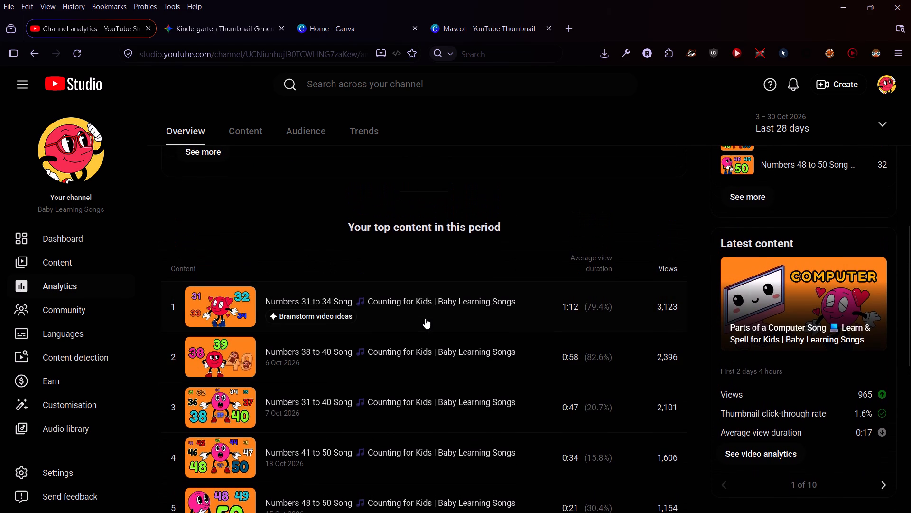
scroll(425, 318, down, 1)
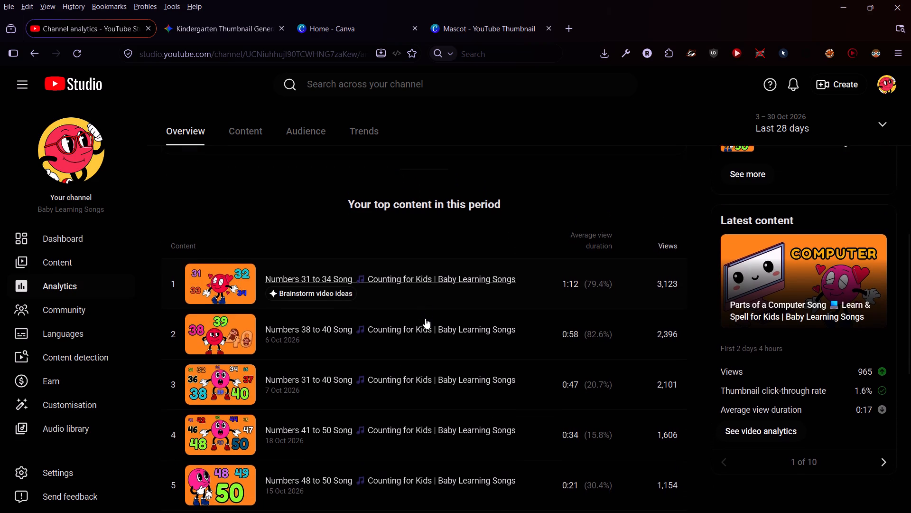
scroll(425, 318, down, 2)
scroll(425, 318, up, 2)
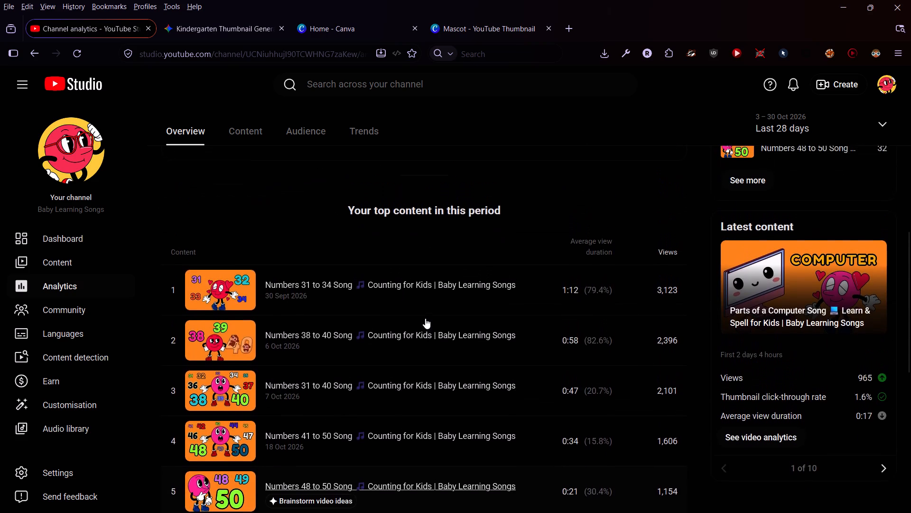
scroll(425, 318, up, 1)
scroll(236, 306, up, 2)
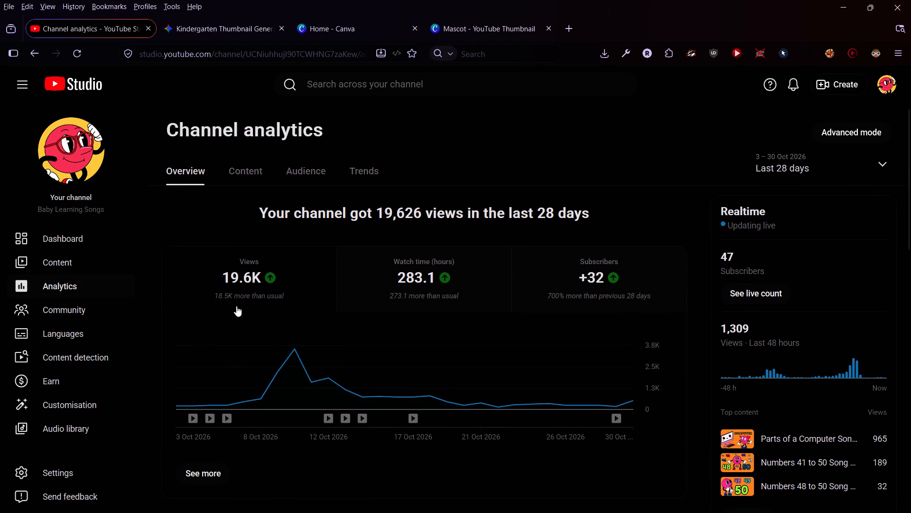
click(382, 279)
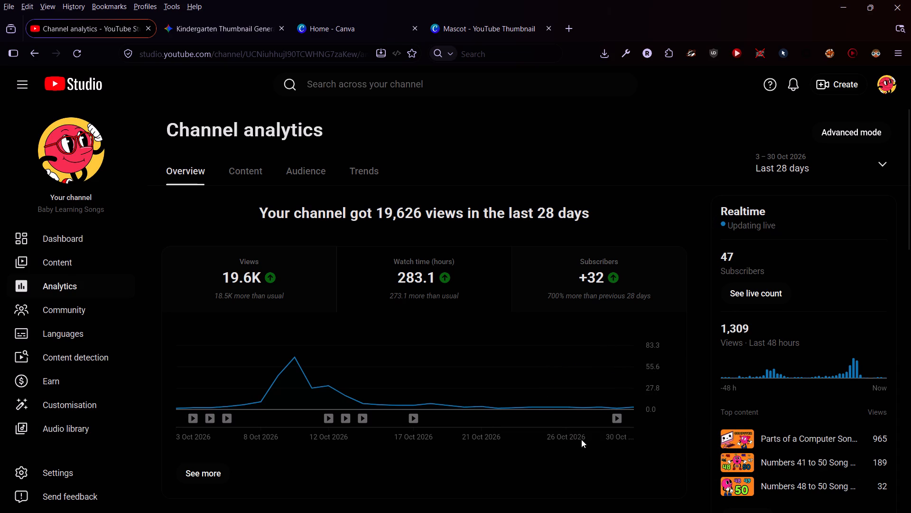
Return to the channel content list to look over the published videos.
click(66, 265)
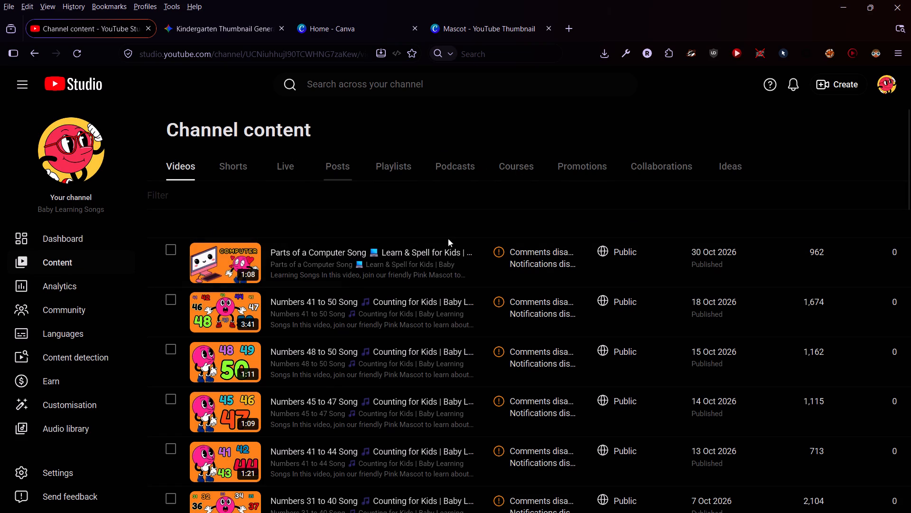
scroll(465, 250, left, 2)
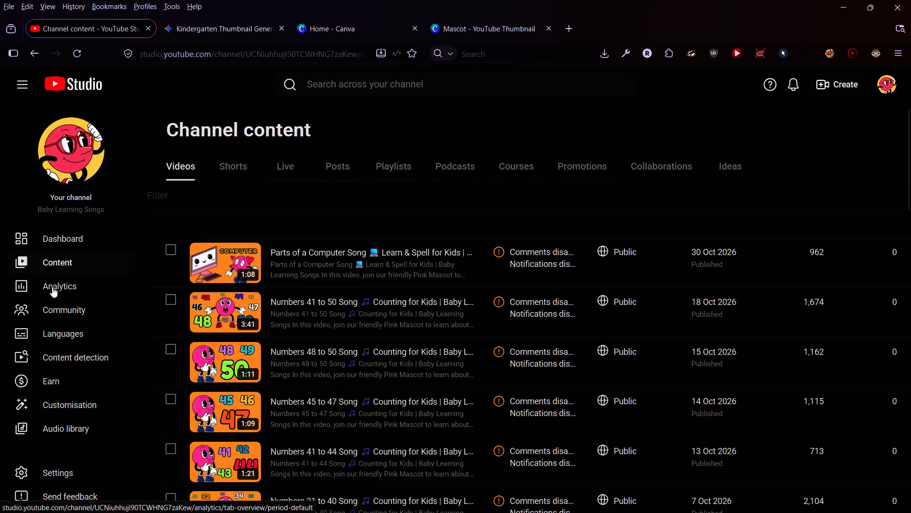
Open the channel's Audience analytics for the last 28 days and view the monthly audience and subscribers charts.
click(52, 287)
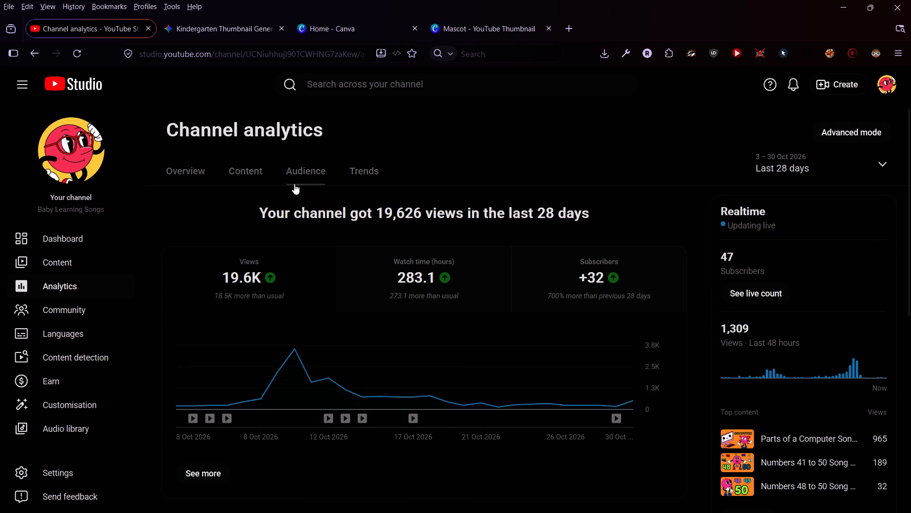
click(300, 176)
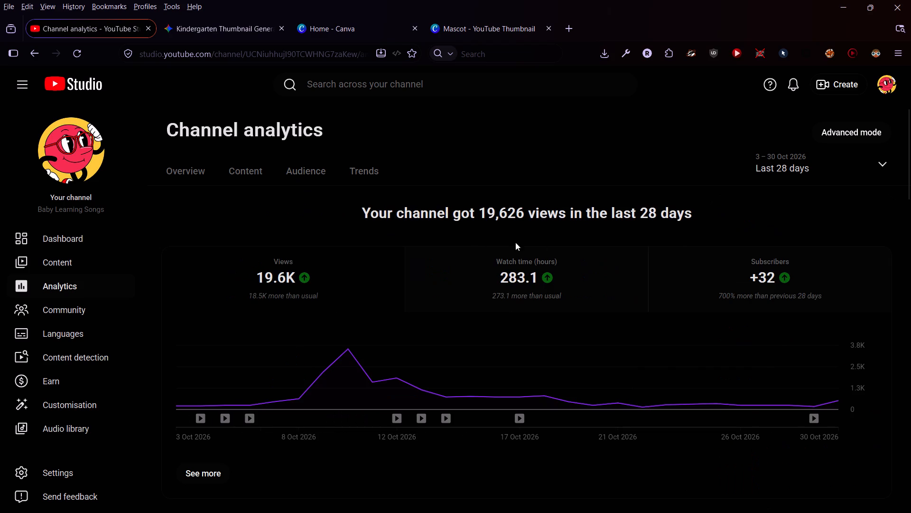
click(710, 275)
scroll(542, 273, down, 1)
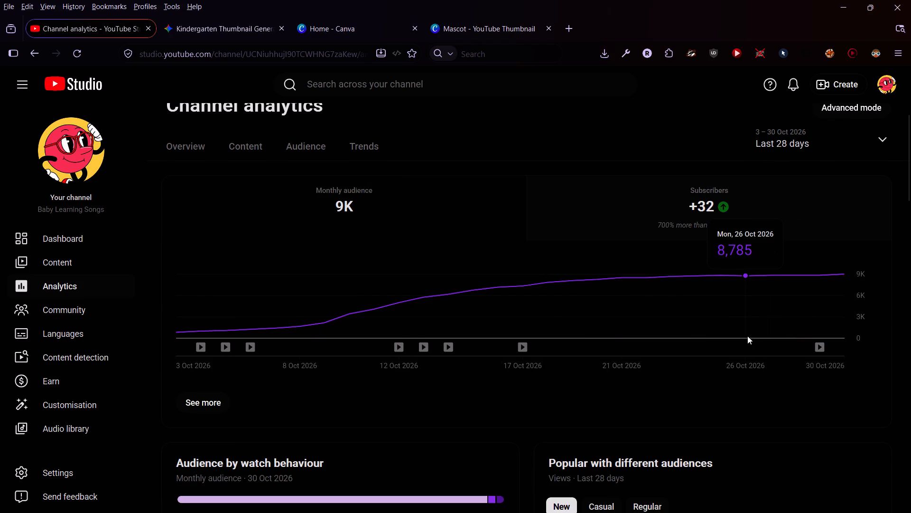
click(691, 205)
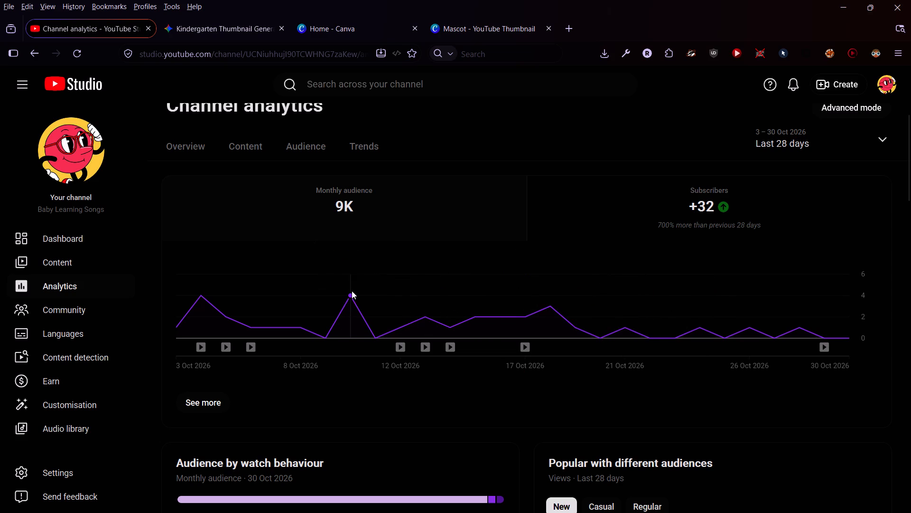
Examine the audience reports on watch behaviour, videos growing the audience, and when viewers are on YouTube.
scroll(352, 291, down, 2)
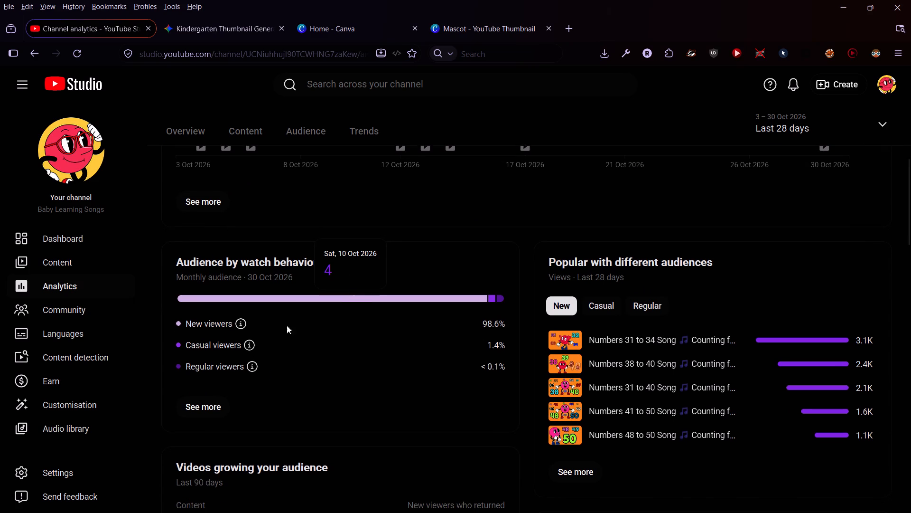
scroll(251, 370, down, 3)
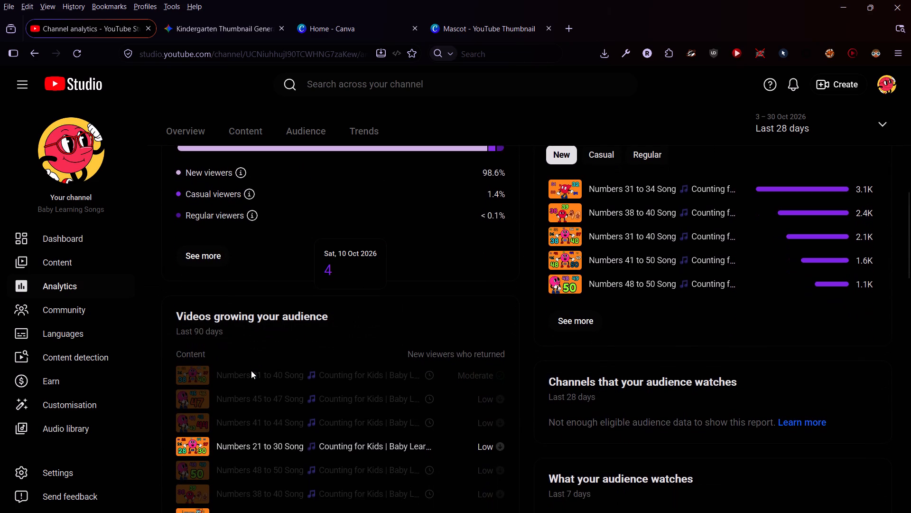
scroll(251, 370, down, 1)
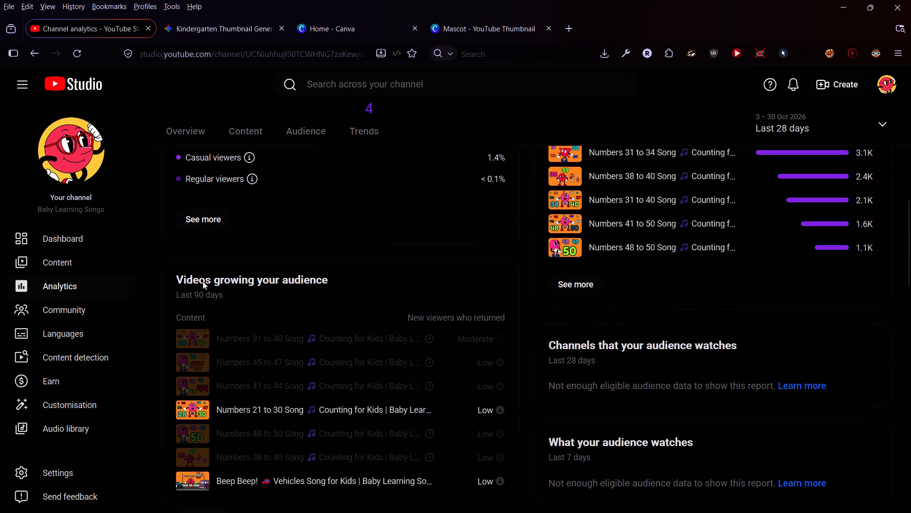
scroll(301, 330, down, 1)
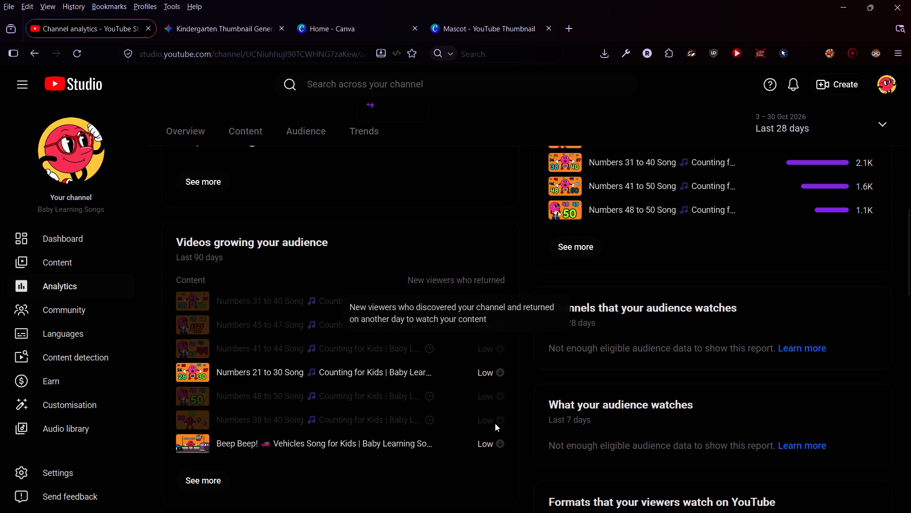
scroll(495, 423, down, 3)
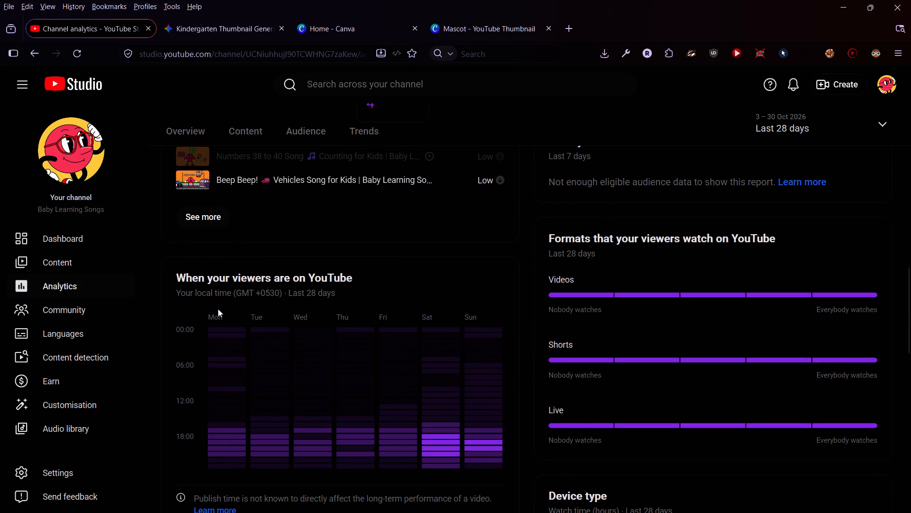
scroll(293, 379, down, 1)
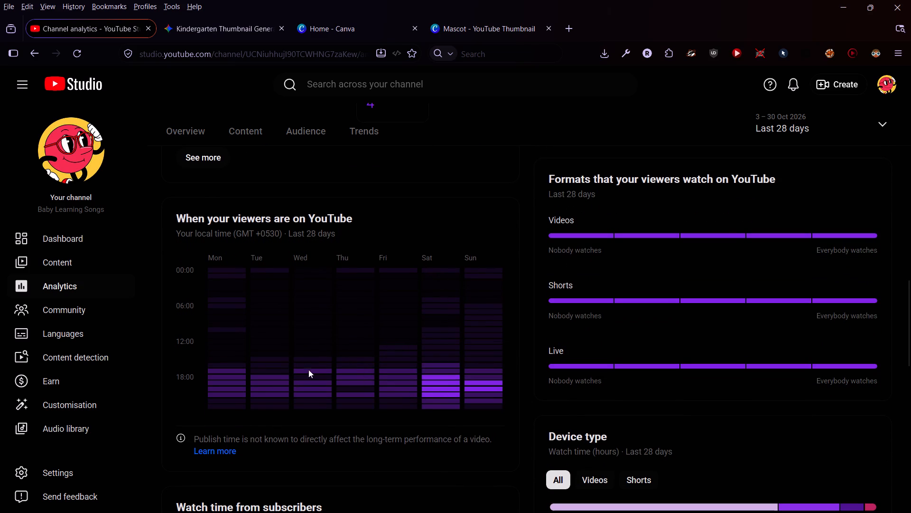
click(217, 346)
scroll(211, 244, down, 1)
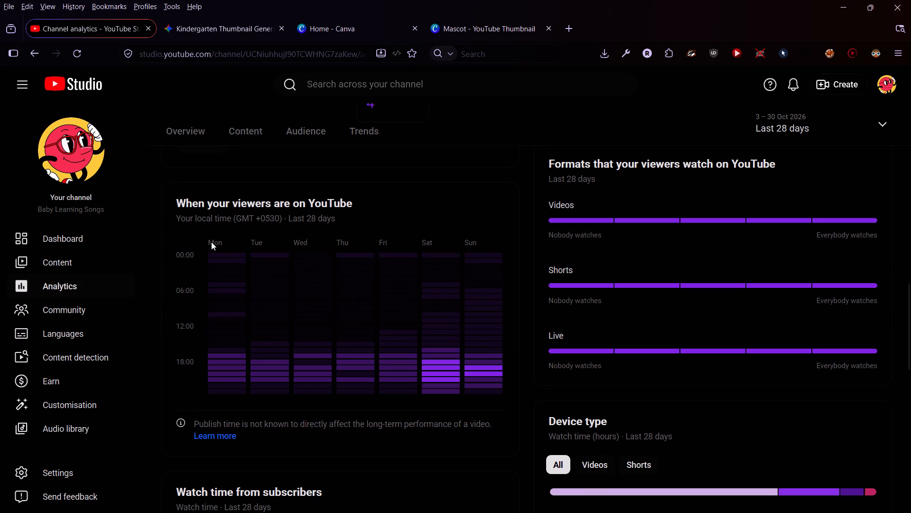
scroll(206, 221, up, 1)
key(Print)
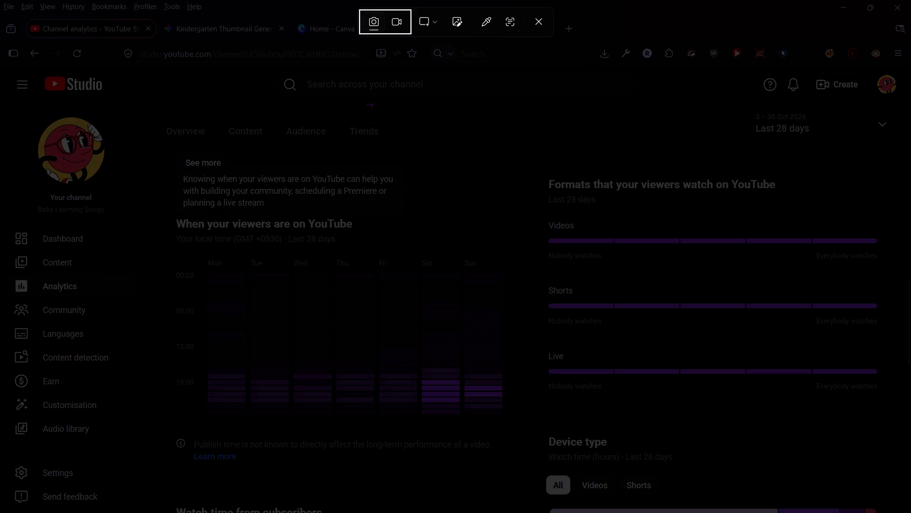
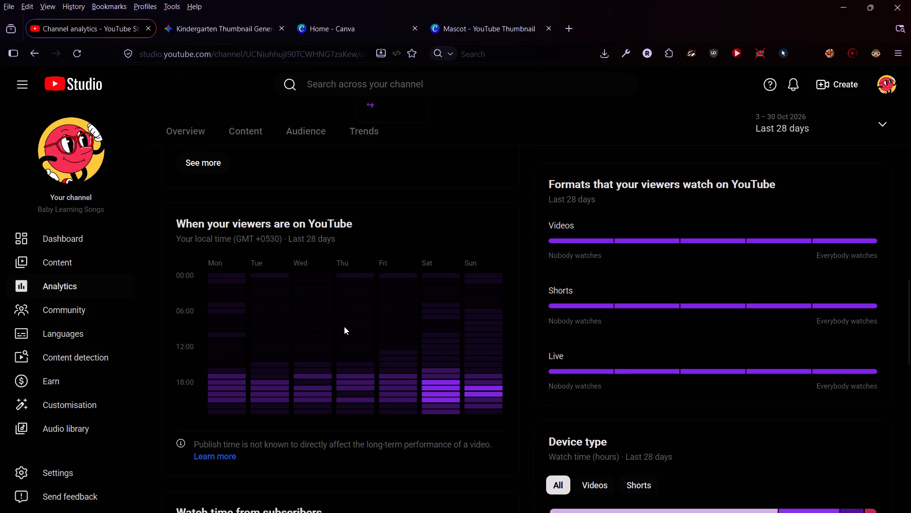
scroll(344, 326, down, 4)
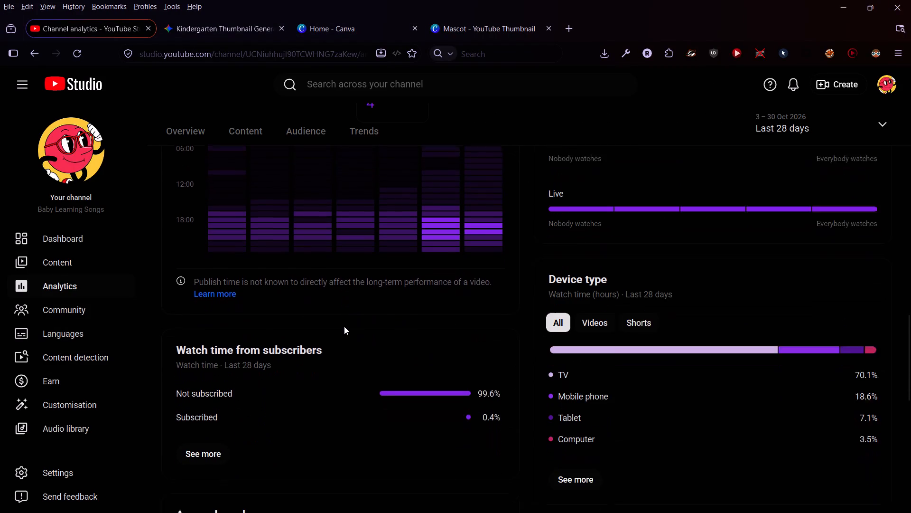
scroll(344, 326, down, 3)
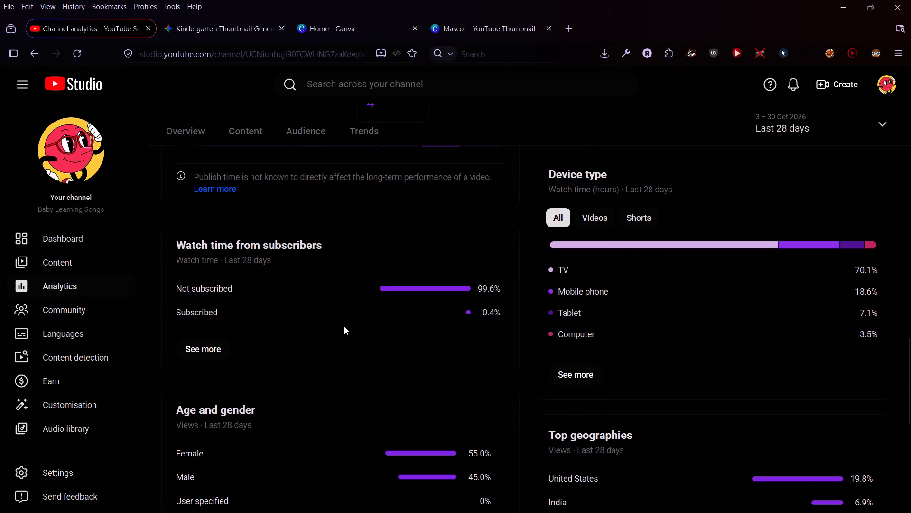
scroll(344, 326, down, 3)
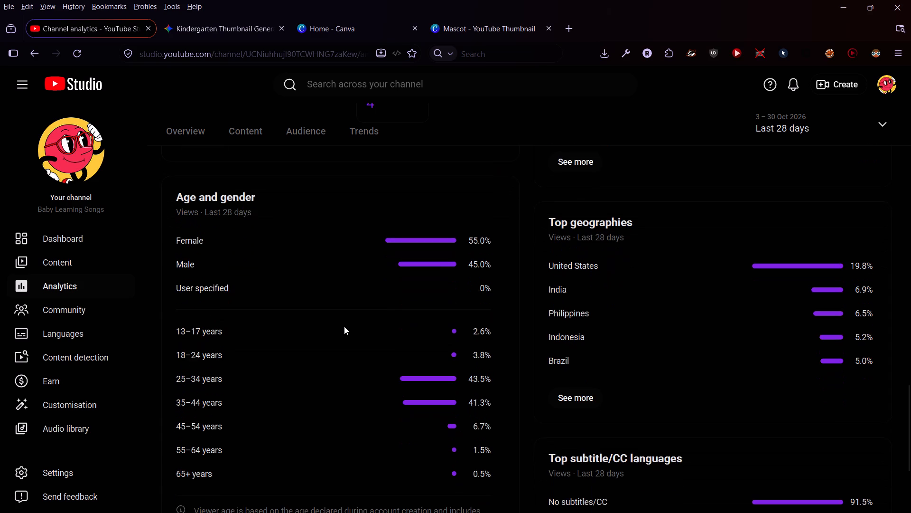
scroll(344, 326, down, 3)
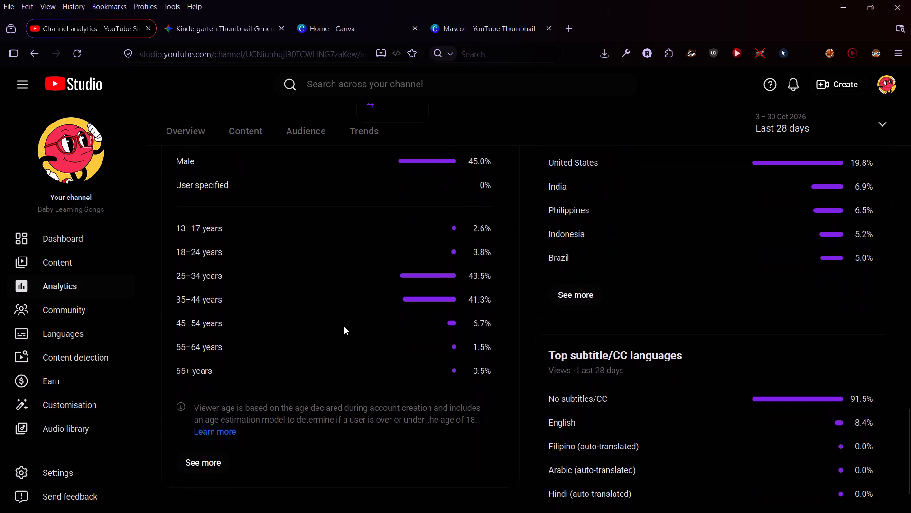
scroll(344, 326, down, 1)
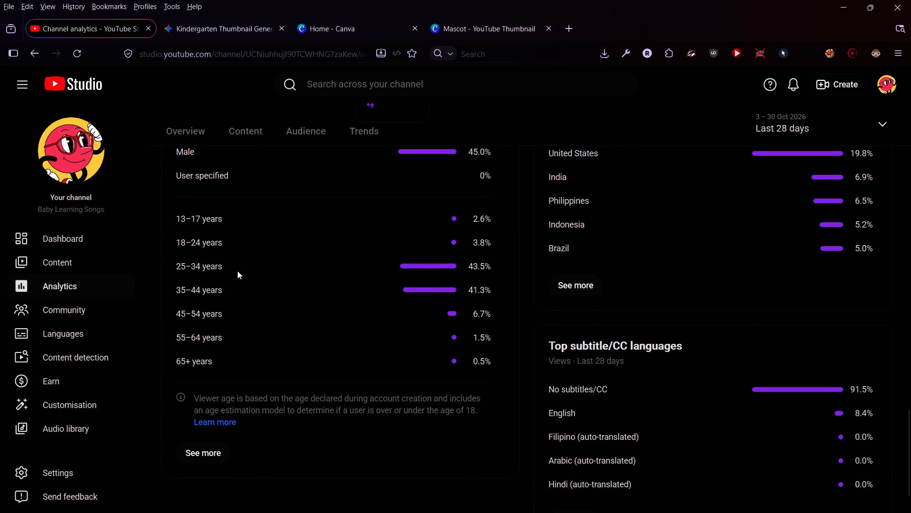
scroll(237, 271, down, 1)
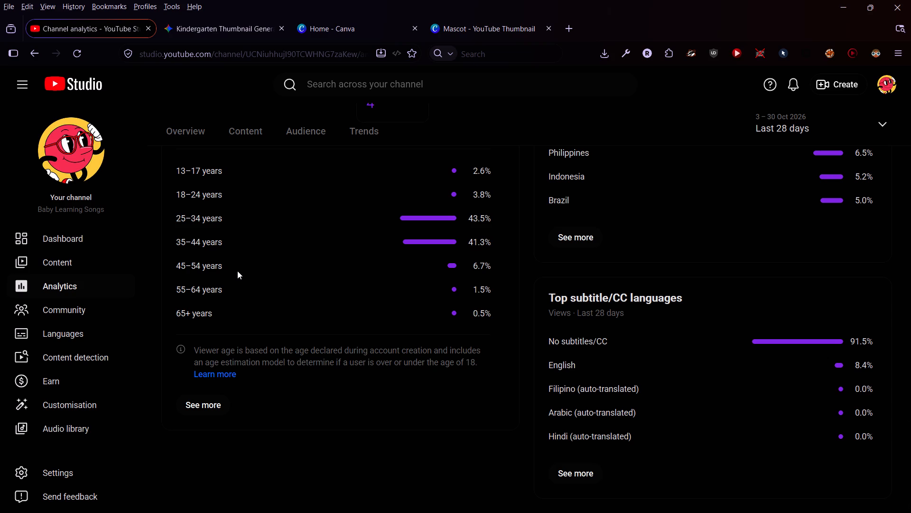
Open the detailed Subtitles and CC report and close it again.
click(576, 480)
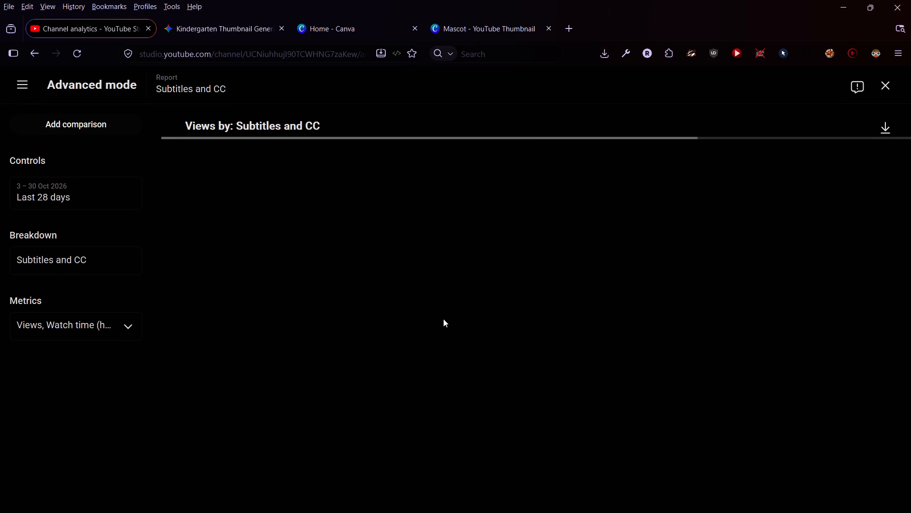
click(880, 89)
Look back over the audience analytics up to the top and view the Trends ideas for the next video.
scroll(306, 366, down, 1)
scroll(306, 366, up, 3)
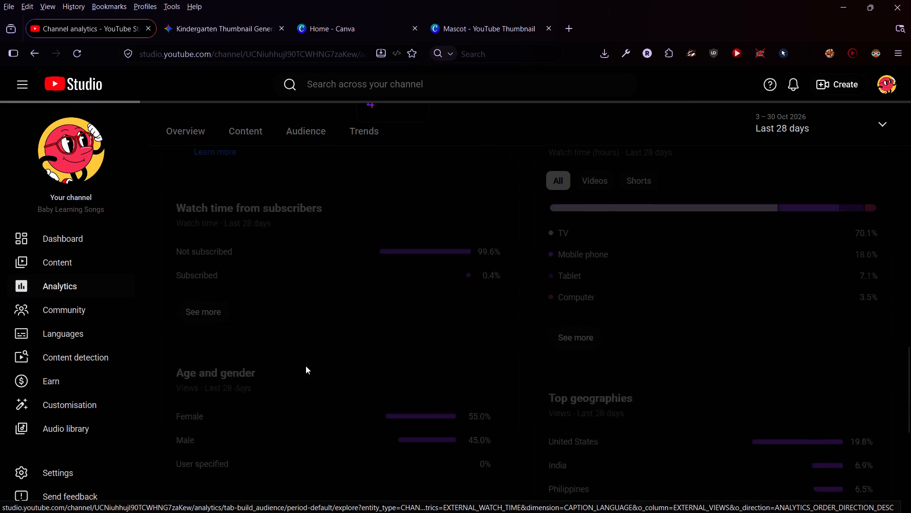
scroll(306, 366, up, 2)
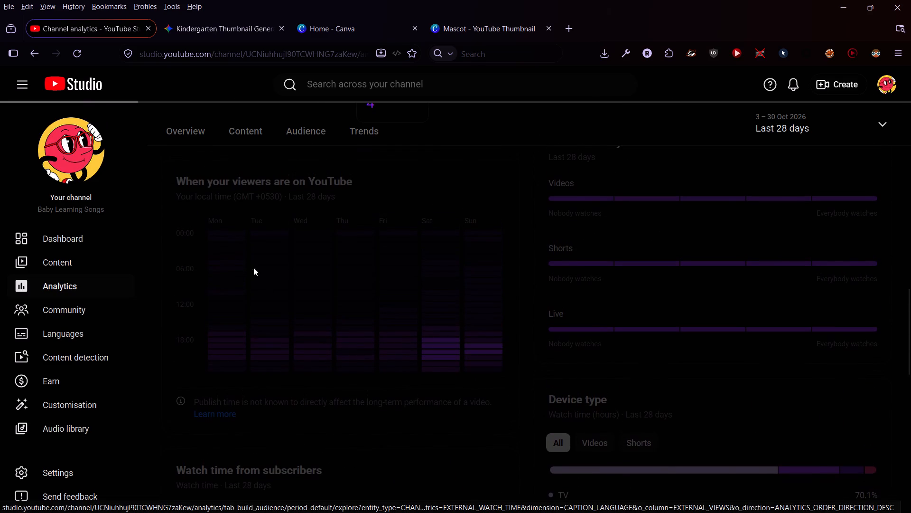
scroll(221, 197, up, 3)
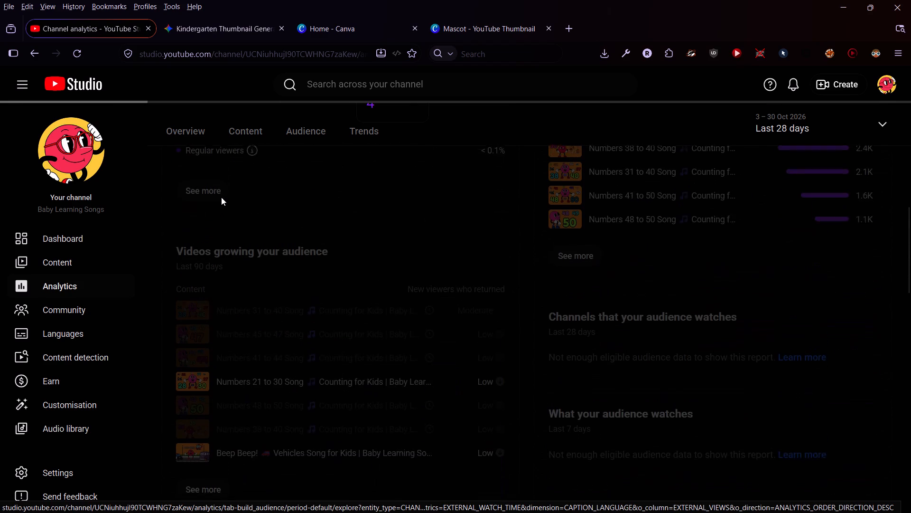
scroll(221, 197, up, 4)
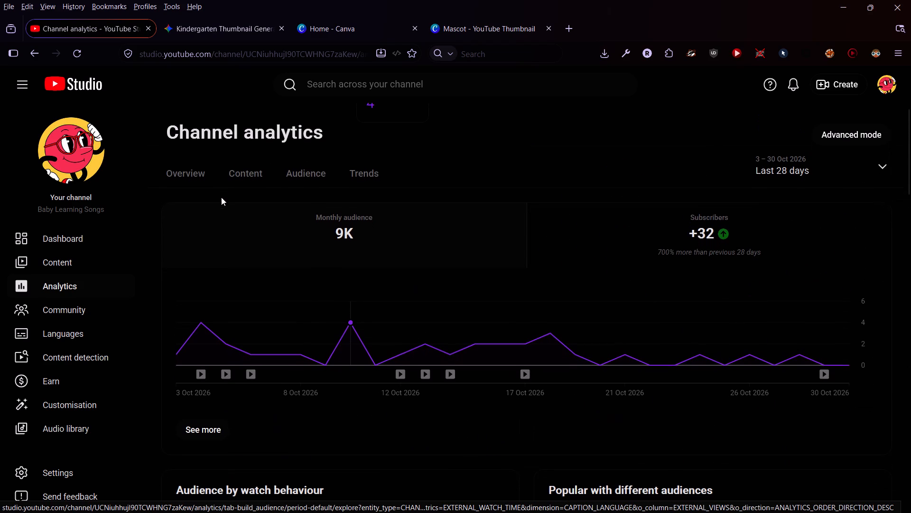
click(366, 173)
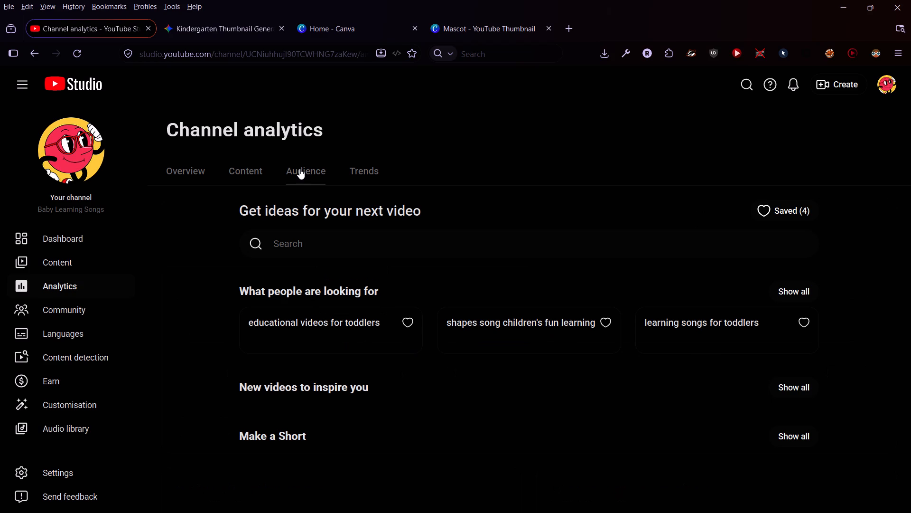
Look through the channel's Community comments, Languages and Content detection pages.
click(69, 318)
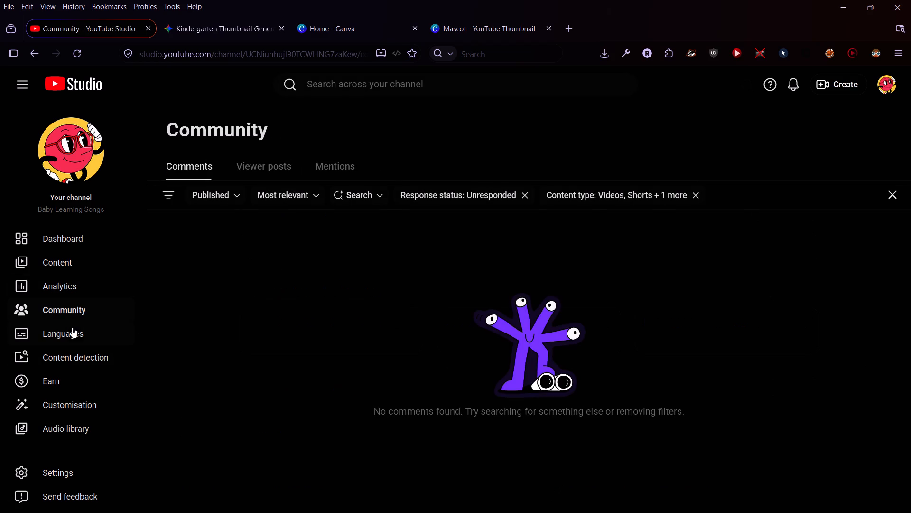
click(74, 332)
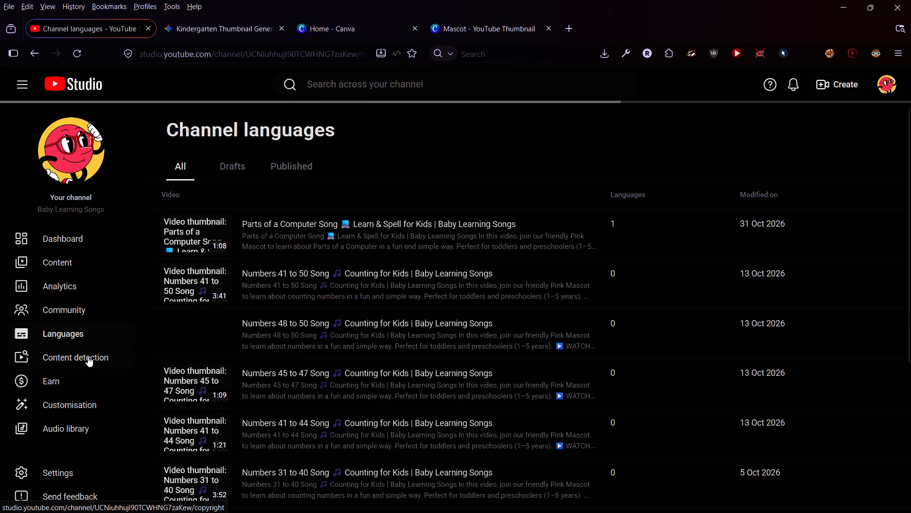
click(88, 356)
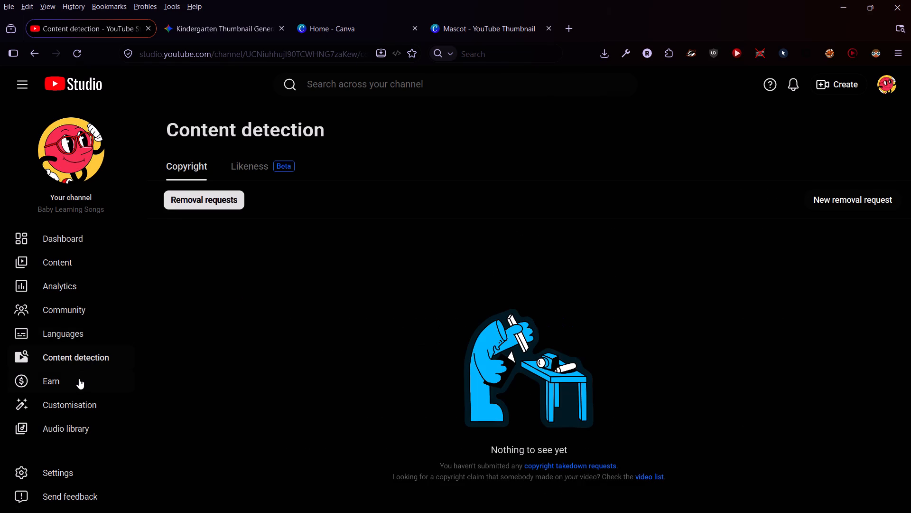
click(78, 380)
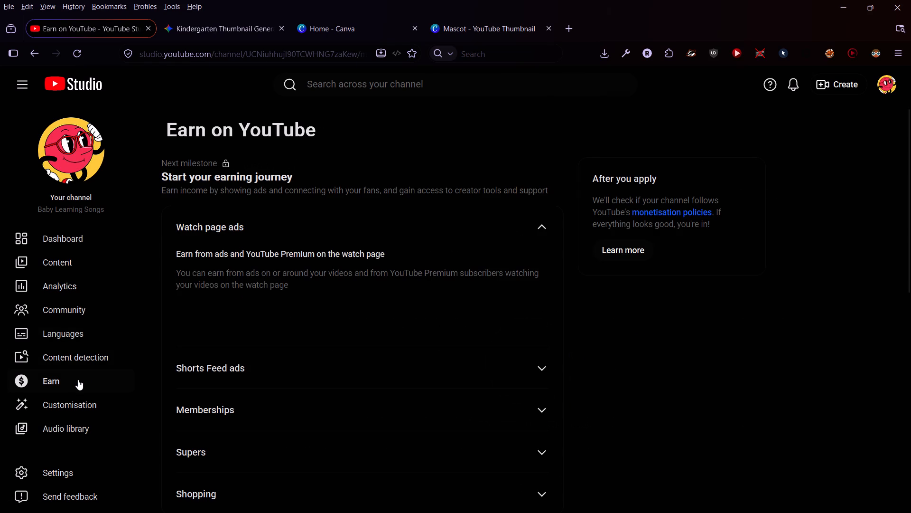
scroll(271, 337, down, 3)
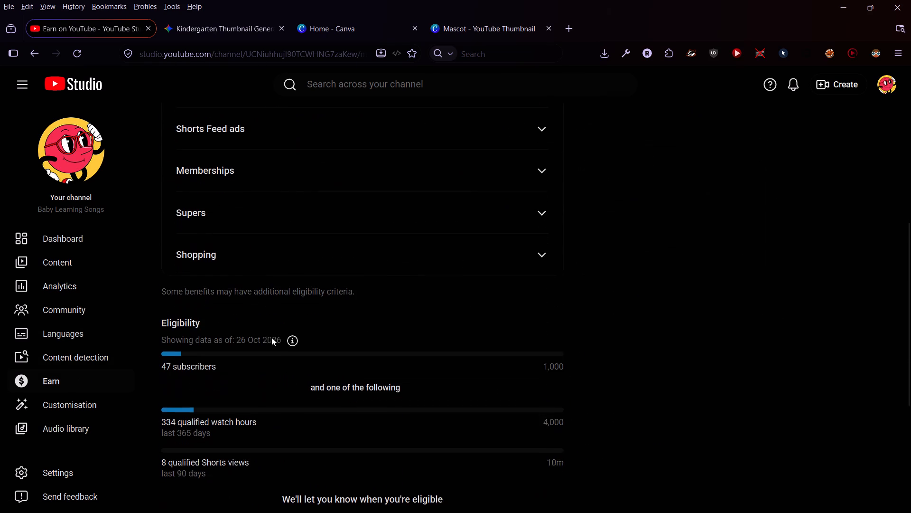
scroll(271, 337, down, 1)
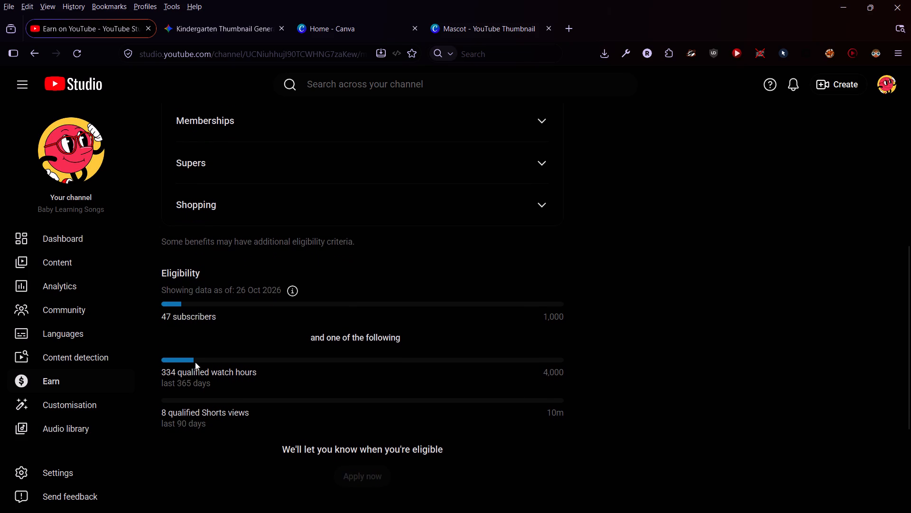